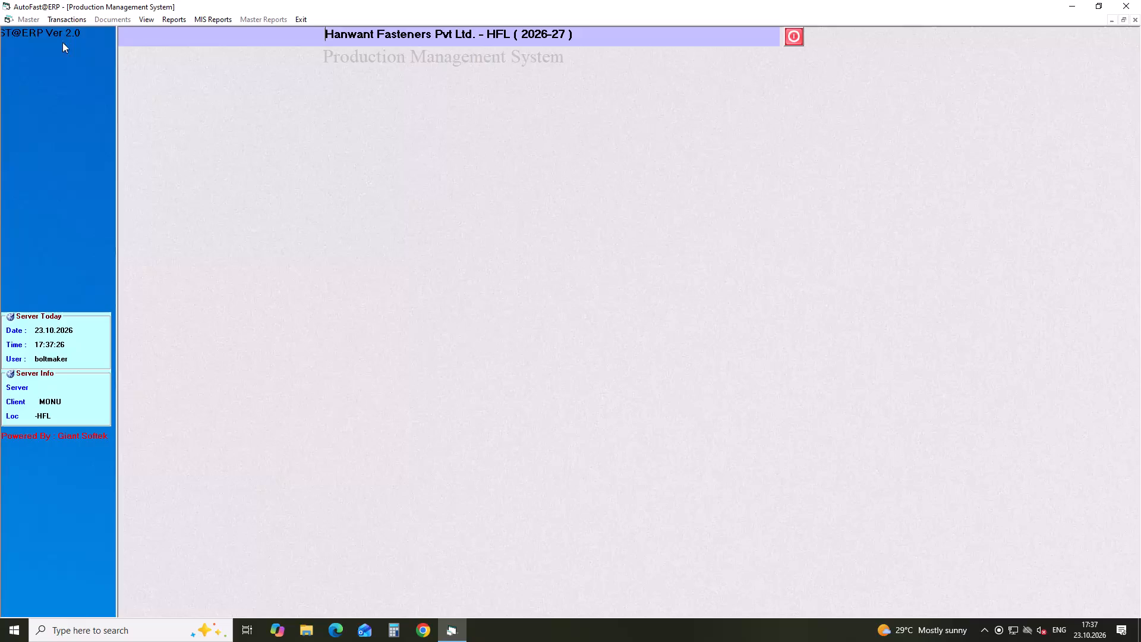
Open the Raw Material Issue to Machine transaction and start a new job card with the FORGING method.
{"action": "left_click", "coordinate": [68, 17]}
{"action": "left_click", "coordinate": [87, 80]}
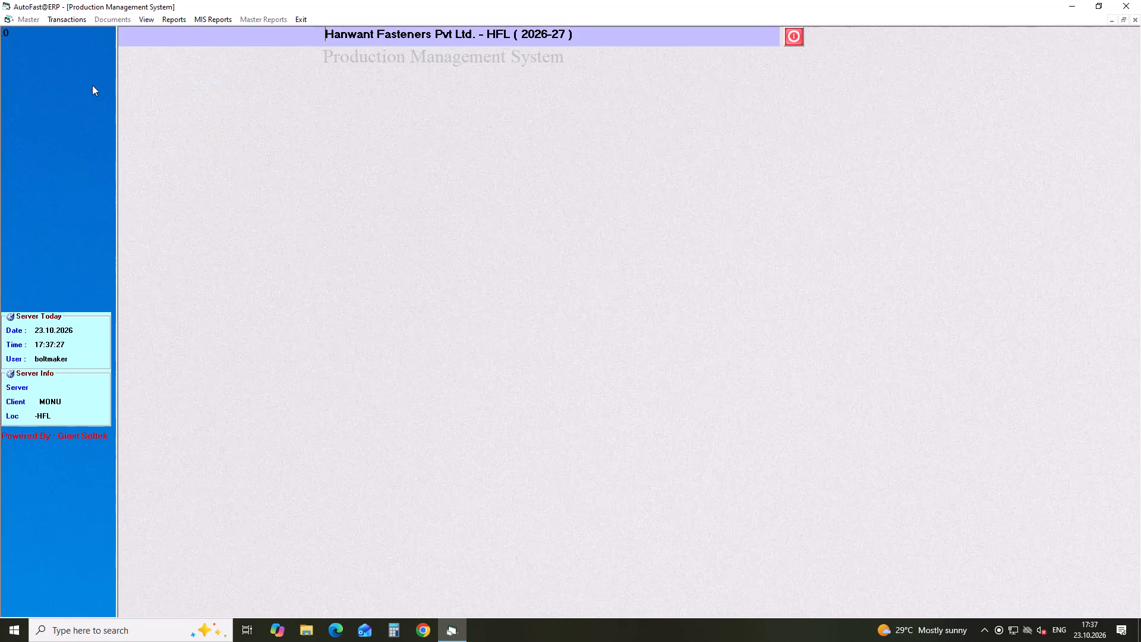
{"action": "key", "text": "Return"}
{"action": "key", "text": "Return"}
{"action": "key", "text": "Return"}
{"action": "key", "text": "Down"}
{"action": "key", "text": "Return"}
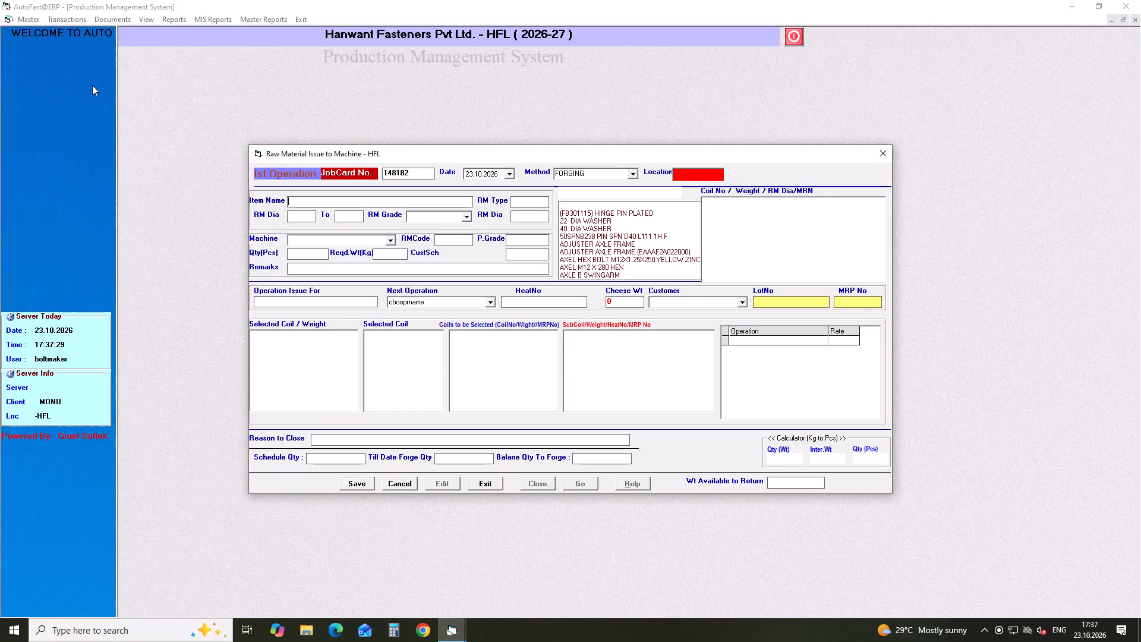
Set the job card's item to NUT INSERT 5 MM P-11, accepting its raw material type and diameter range.
{"action": "type", "text": "NUT"}
{"action": "key", "text": "Down"}
{"action": "key", "text": "Down"}
{"action": "key", "text": "Down"}
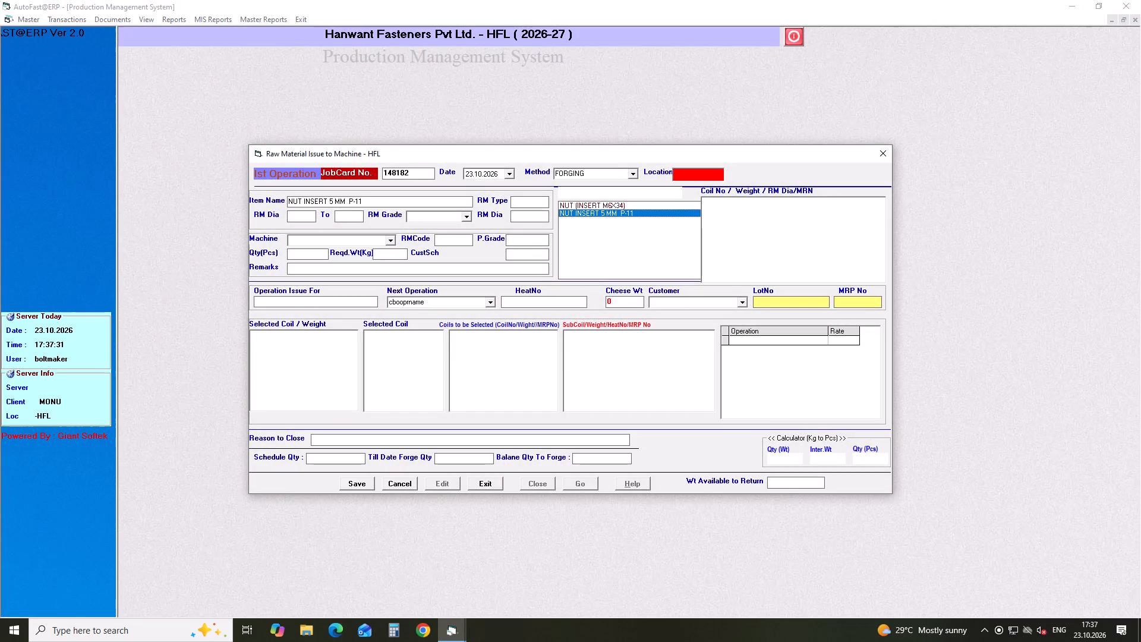
{"action": "key", "text": "Return"}
{"action": "key", "text": "Return"}
{"action": "key", "text": "Return"}
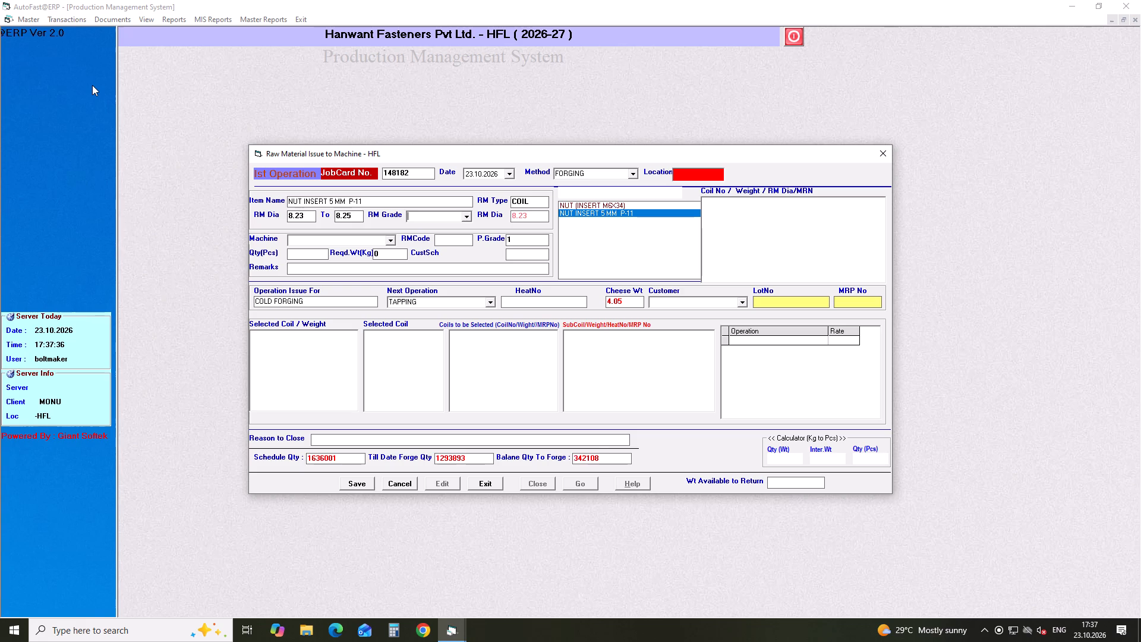
Set the raw material grade to 1018 and the machine to NF-01 (NUT FARMA).
{"action": "key", "text": "Down"}
{"action": "key", "text": "Return"}
{"action": "key", "text": "Return"}
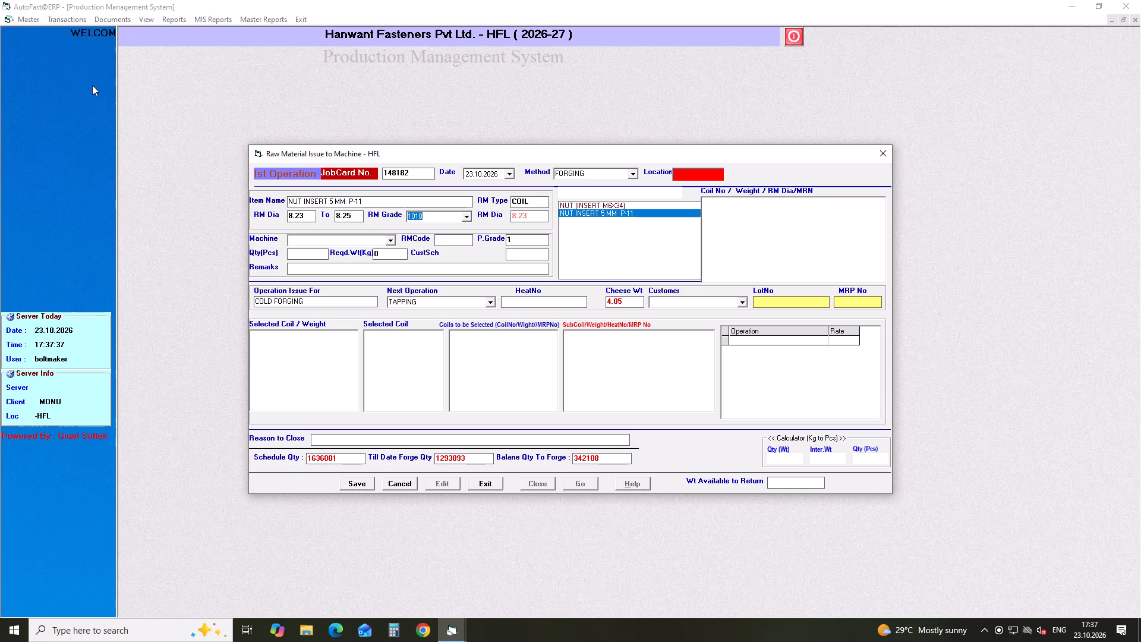
{"action": "type", "text": "NF"}
{"action": "key", "text": "Down"}
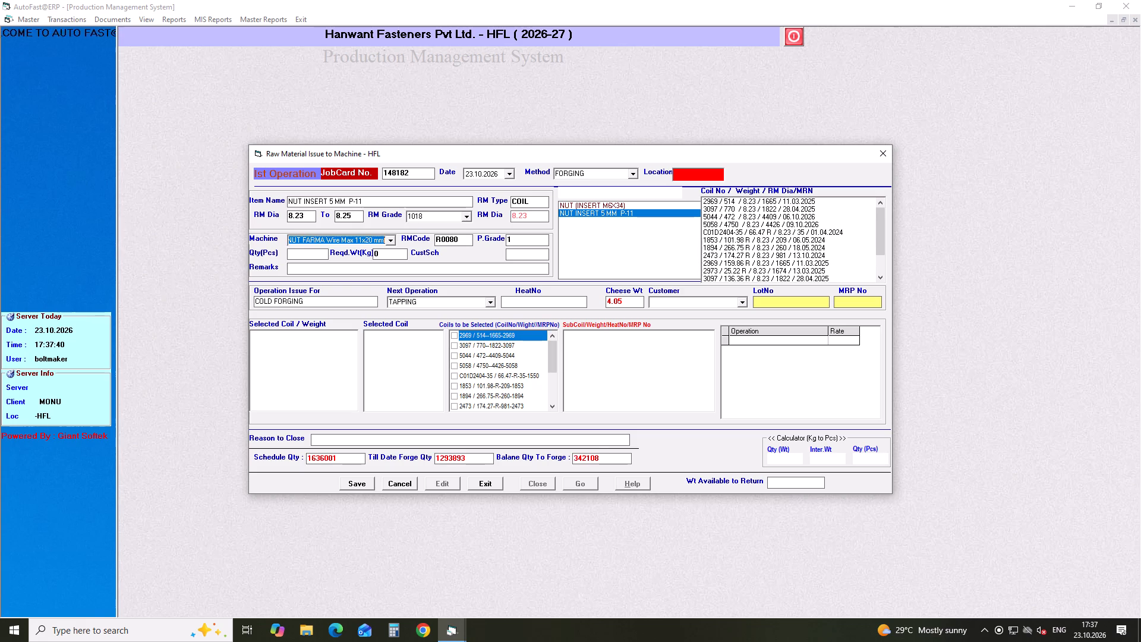
{"action": "key", "text": "Return"}
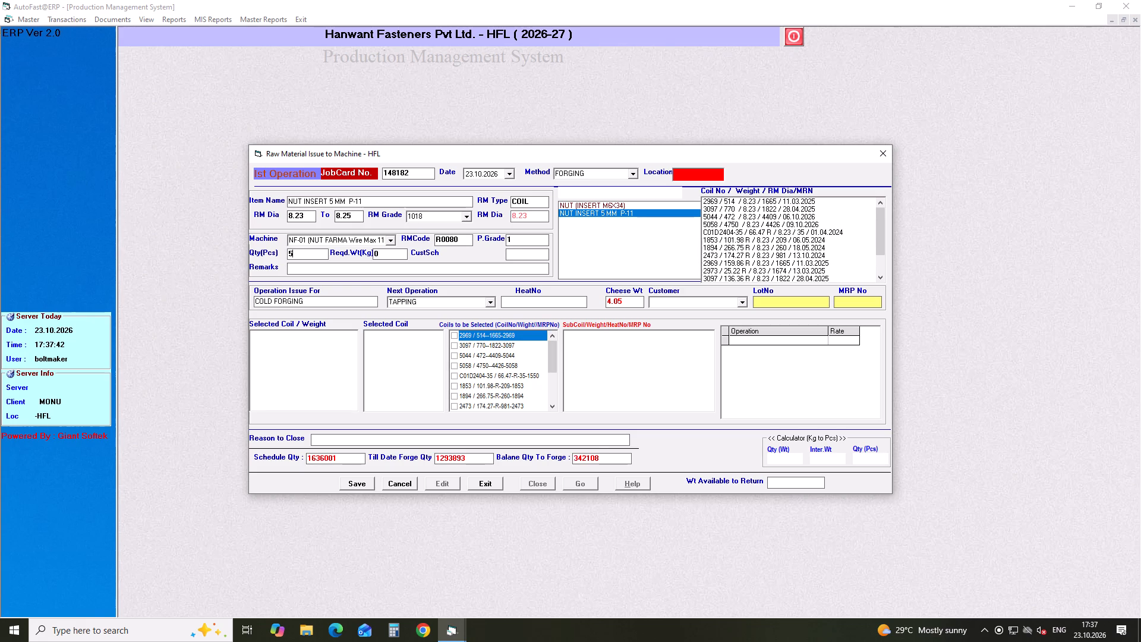
Enter a quantity of 50020 pieces, leave the remarks blank and accept TAPPING as the next operation.
{"action": "key", "text": "5"}
{"action": "type", "text": "0020"}
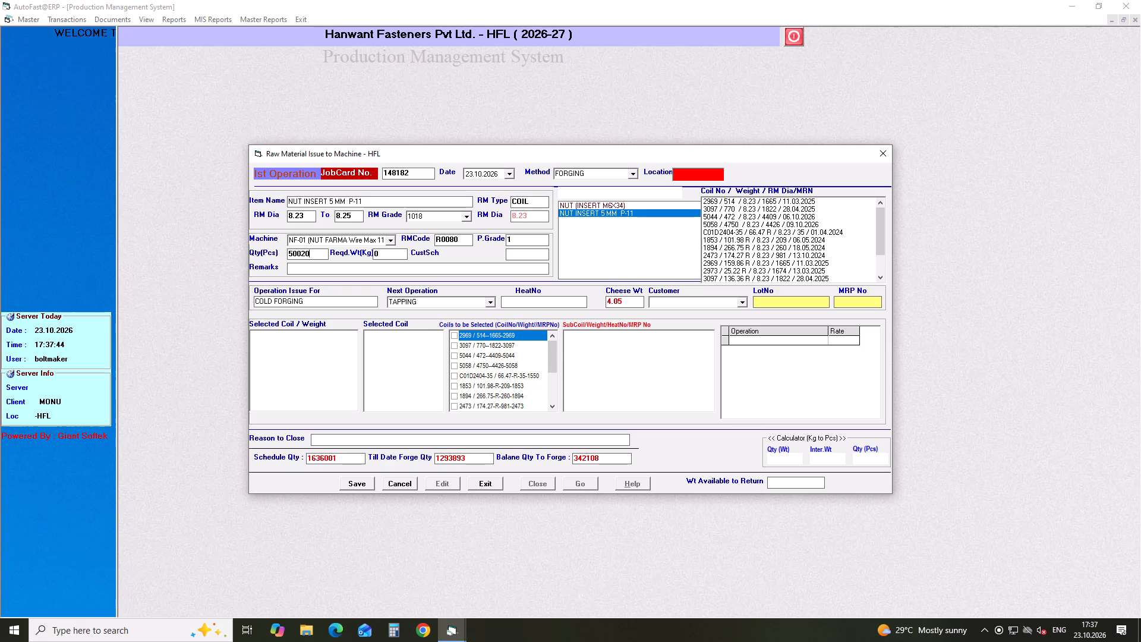
{"action": "key", "text": "Return"}
{"action": "key", "text": "Return"}
{"action": "key", "text": "Return"}
{"action": "key", "text": "Return"}
{"action": "key", "text": "Return"}
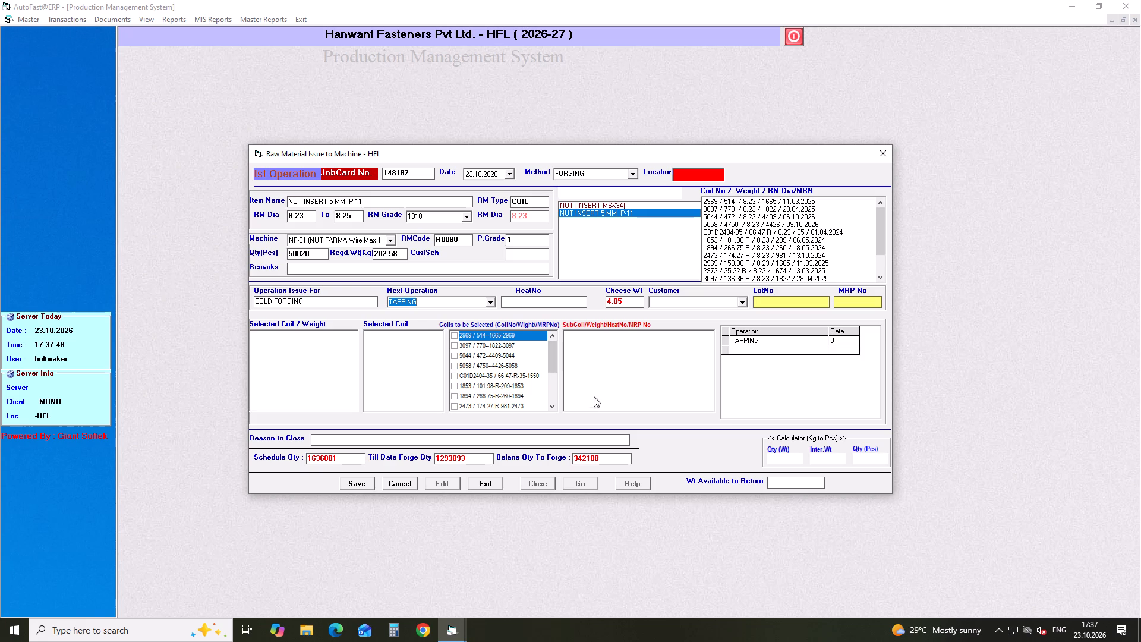
Select returned coil 5044 (478.33) with sub-coil 5044-8R for the nut insert and save the job card.
{"action": "left_click_drag", "start_coordinate": [553, 355], "coordinate": [549, 402]}
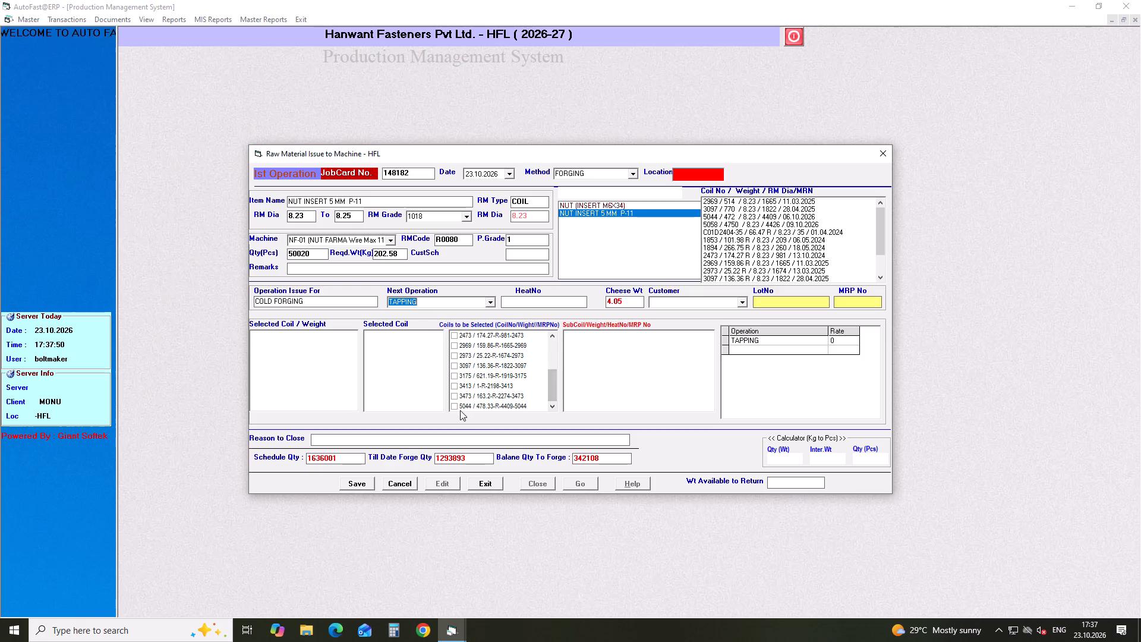
{"action": "left_click", "coordinate": [455, 407]}
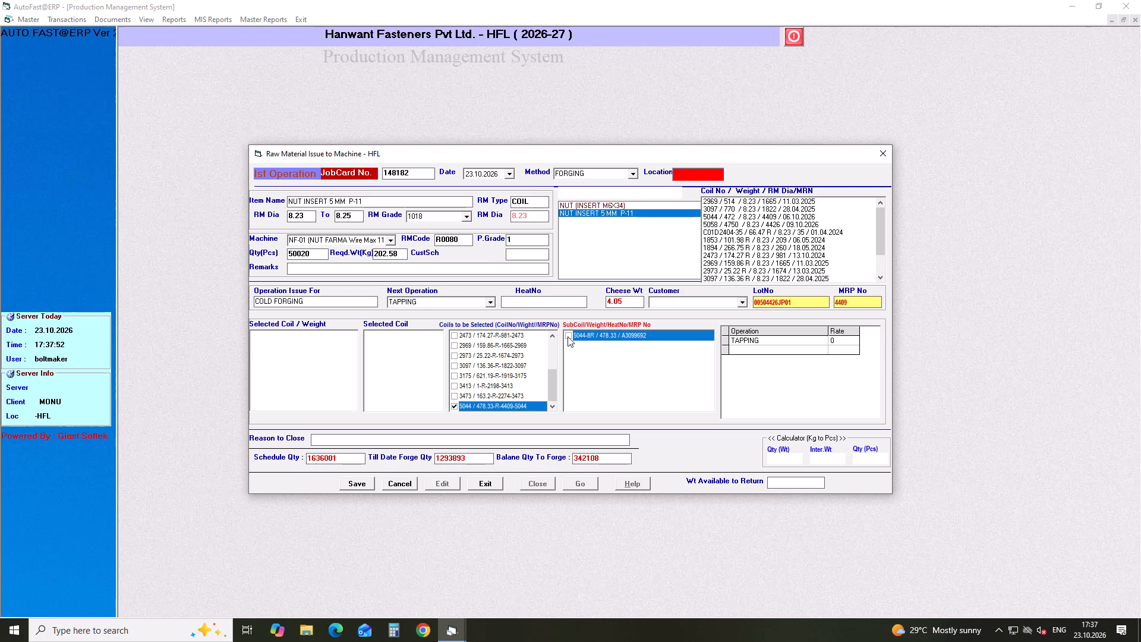
{"action": "left_click", "coordinate": [568, 336]}
{"action": "left_click", "coordinate": [360, 481]}
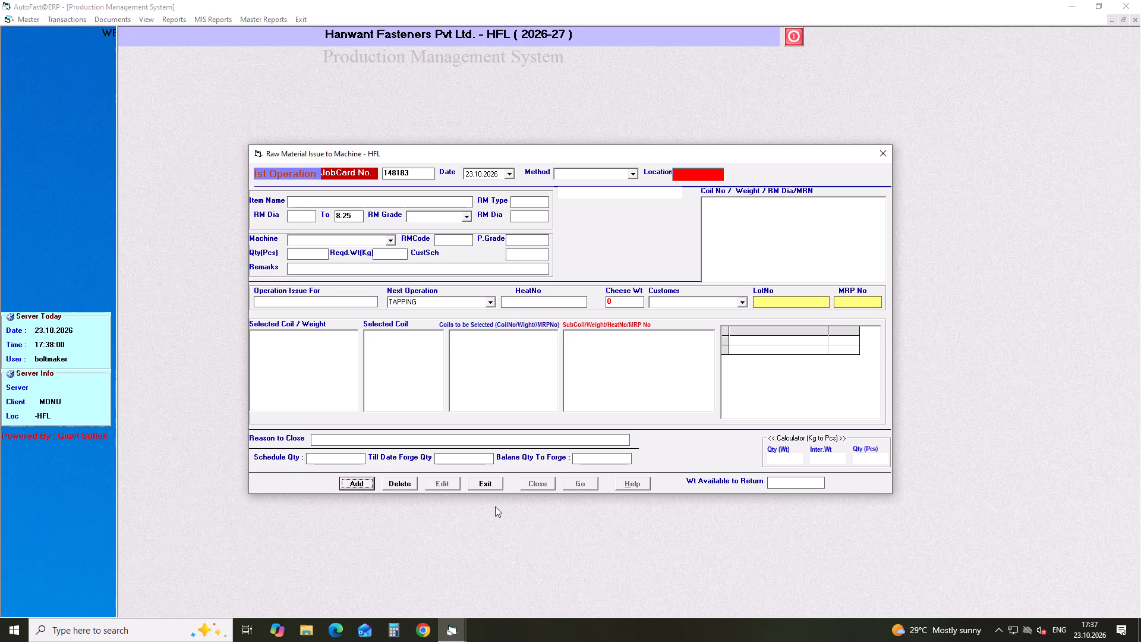
Start another raw material issue job card with the FORGING method.
{"action": "key", "text": "Return"}
{"action": "key", "text": "Return"}
{"action": "key", "text": "Return"}
{"action": "key", "text": "Down"}
{"action": "key", "text": "Left"}
{"action": "key", "text": "Return"}
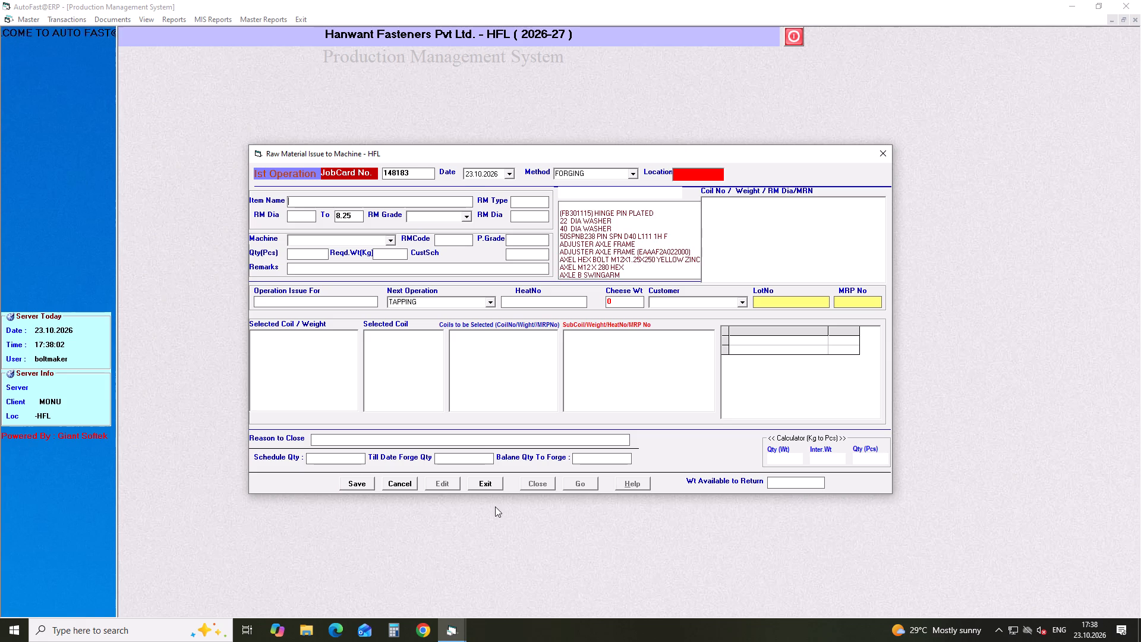
Set the job card's item to BOLT M6X10X1.0MM (AAGG), accepting its raw material type and diameter range.
{"action": "type", "text": "BOLT M6"}
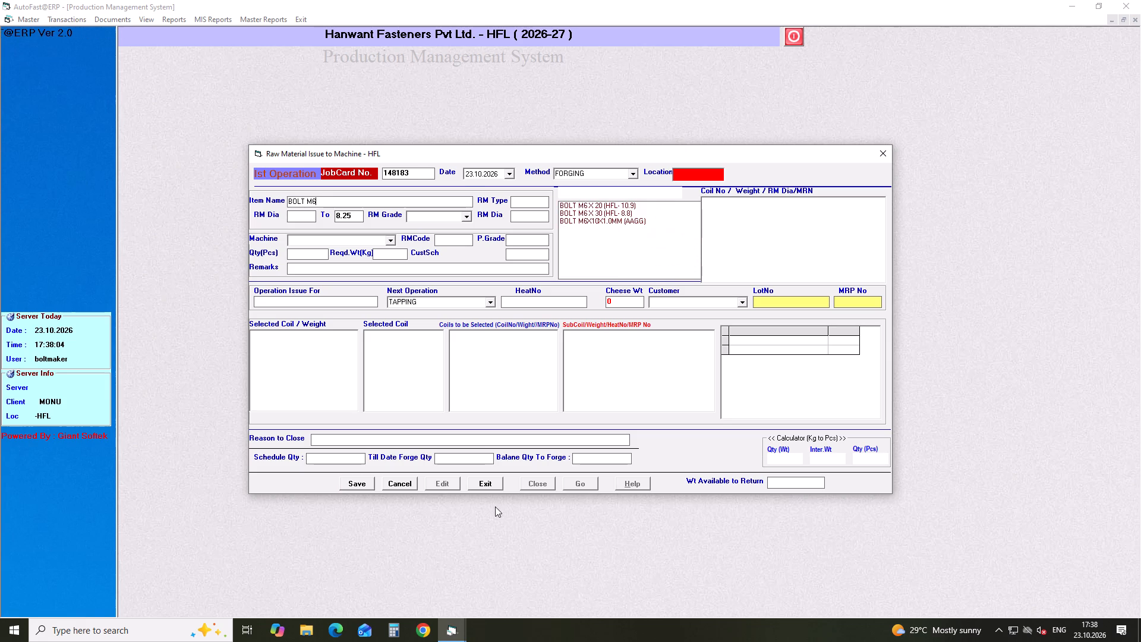
{"action": "key", "text": "Down"}
{"action": "key", "text": "Down"}
{"action": "key", "text": "Down"}
{"action": "key", "text": "Down"}
{"action": "key", "text": "Return"}
{"action": "key", "text": "Return"}
{"action": "key", "text": "Return"}
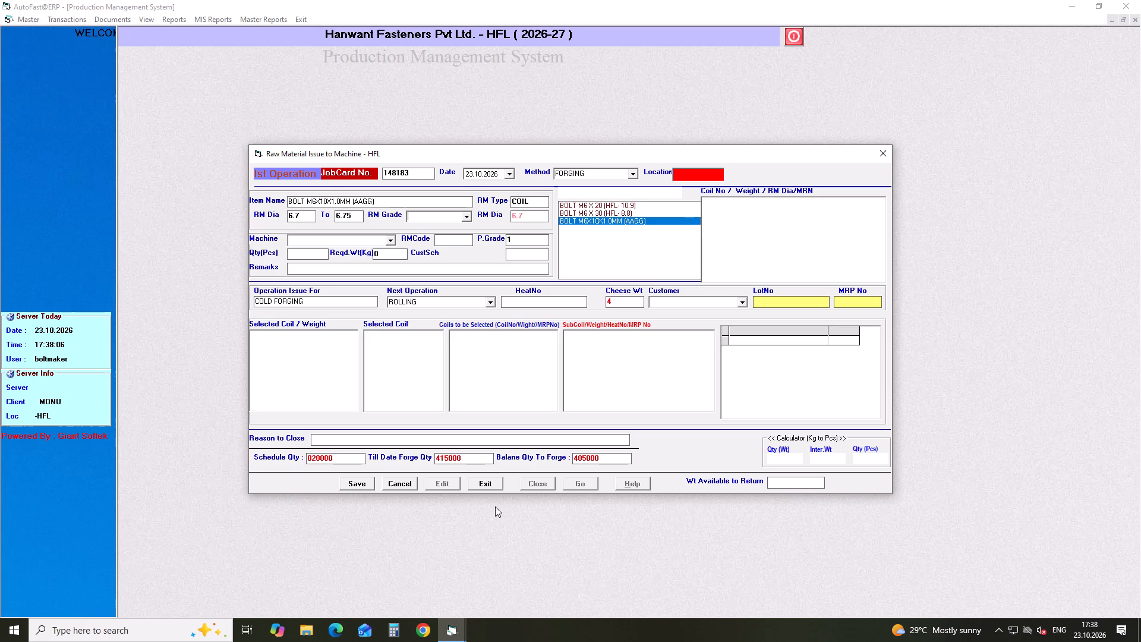
Set the raw material grade to 1010 and the machine to BM-01 (BOLT MAKER).
{"action": "key", "text": "Down"}
{"action": "key", "text": "Return"}
{"action": "key", "text": "Return"}
{"action": "type", "text": "BM"}
{"action": "key", "text": "Down"}
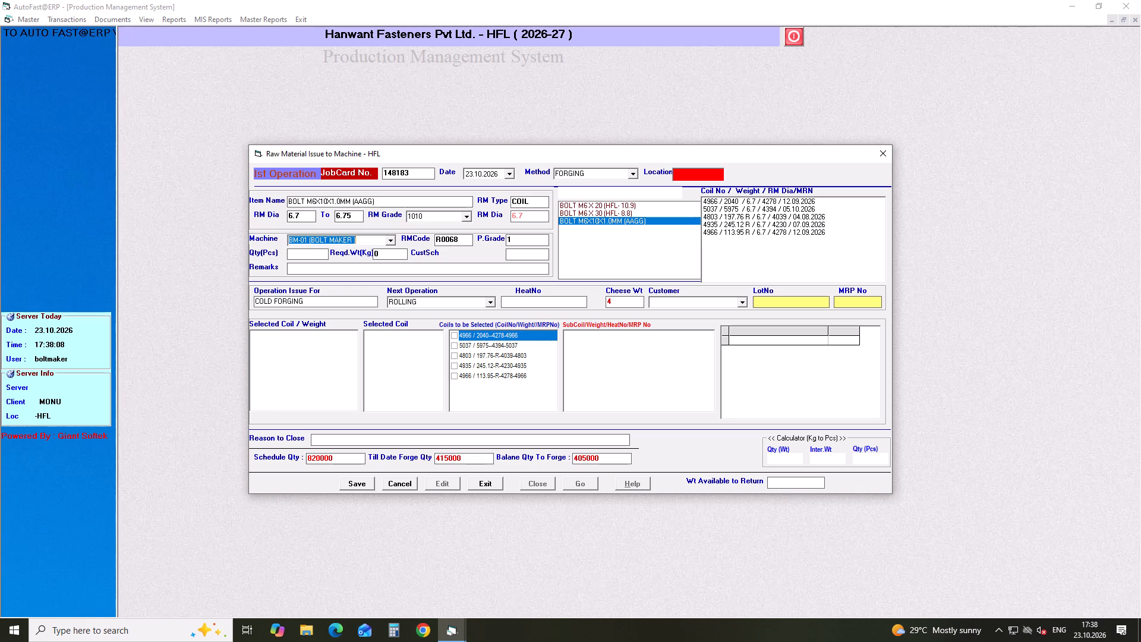
{"action": "key", "text": "Return"}
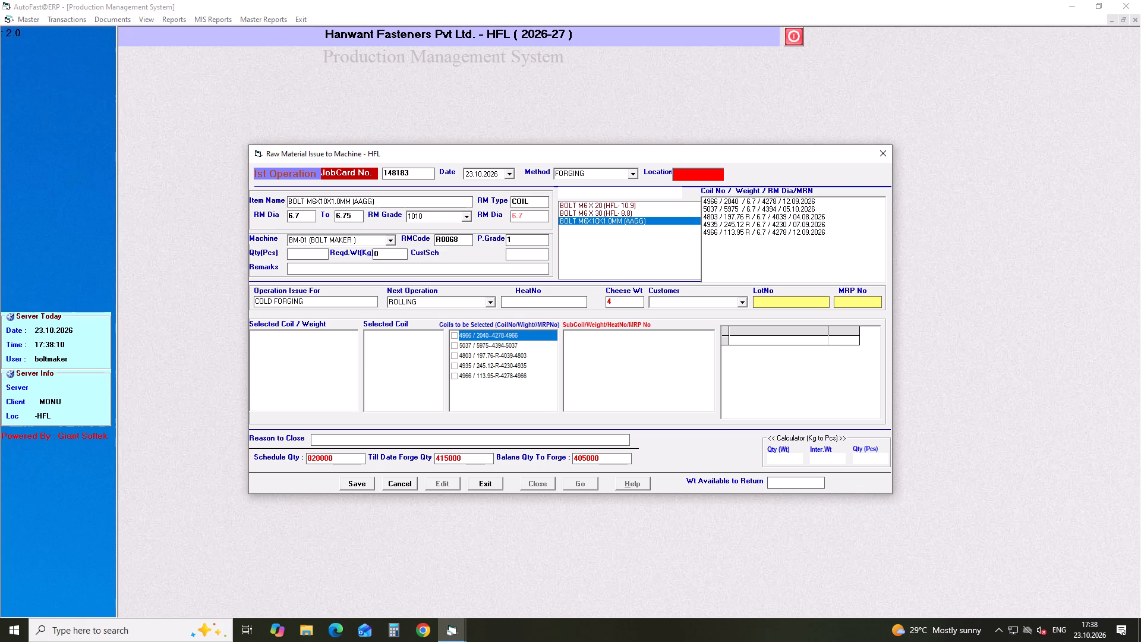
Enter a quantity of 46005 pieces, leave the remarks blank and accept ROLLING as the next operation.
{"action": "type", "text": "46"}
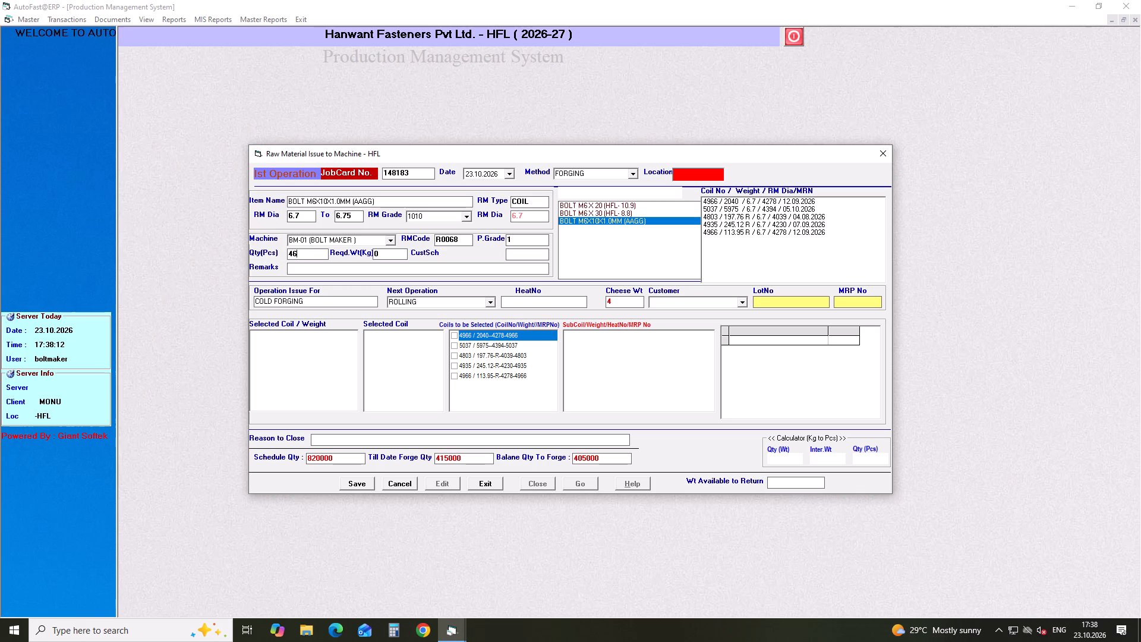
{"action": "key", "text": "0"}
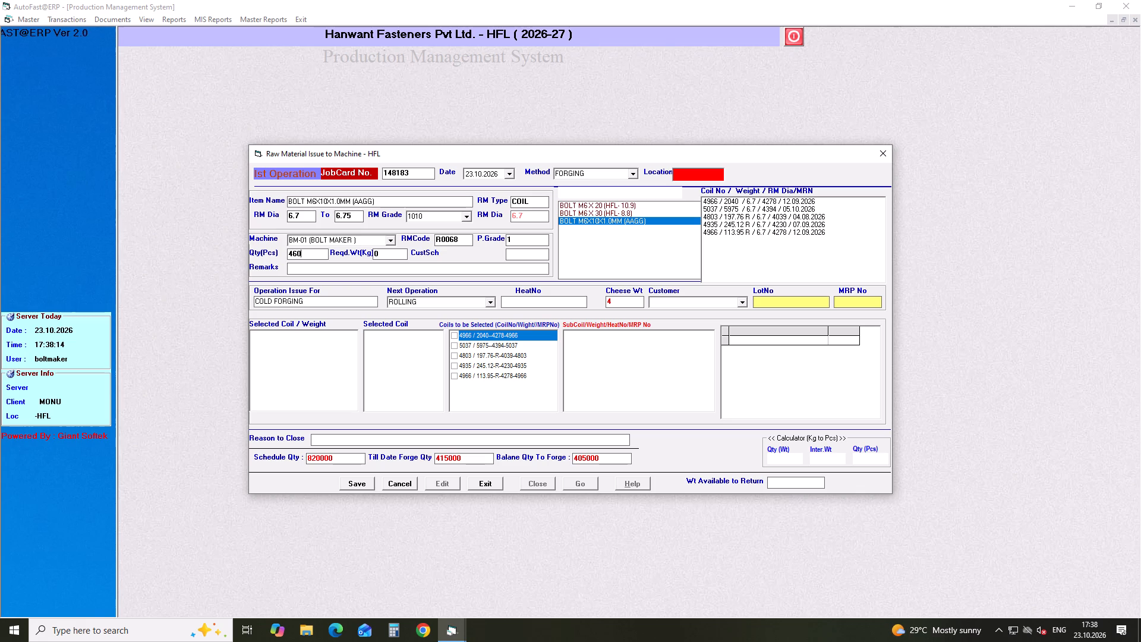
{"action": "type", "text": "05"}
{"action": "key", "text": "Return"}
{"action": "key", "text": "Return"}
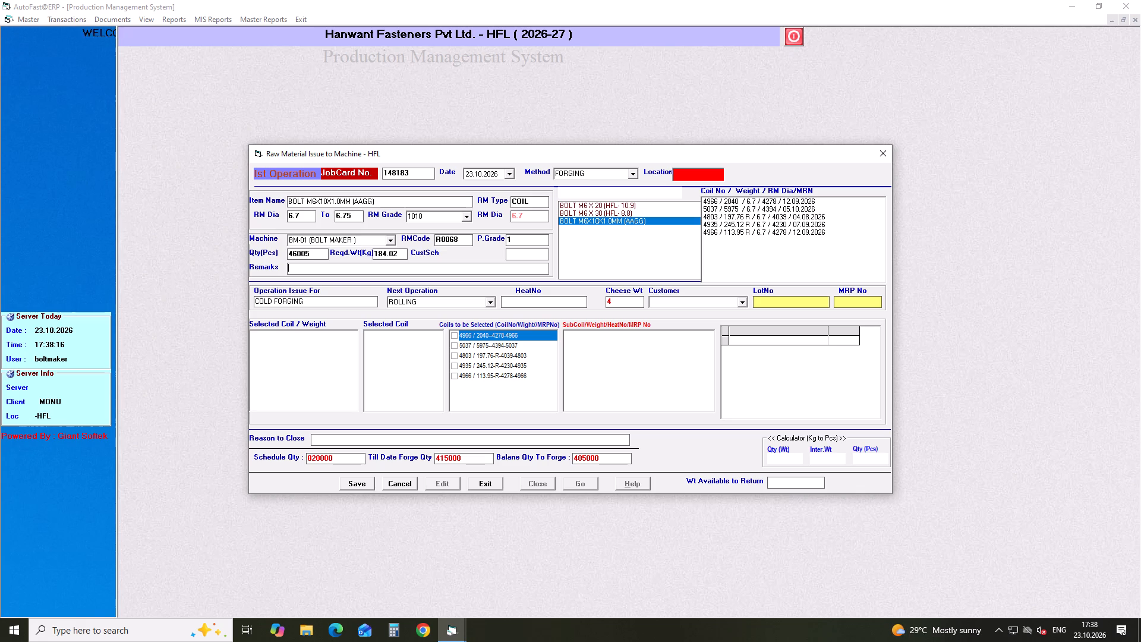
{"action": "key", "text": "Return"}
{"action": "key", "text": "Return"}
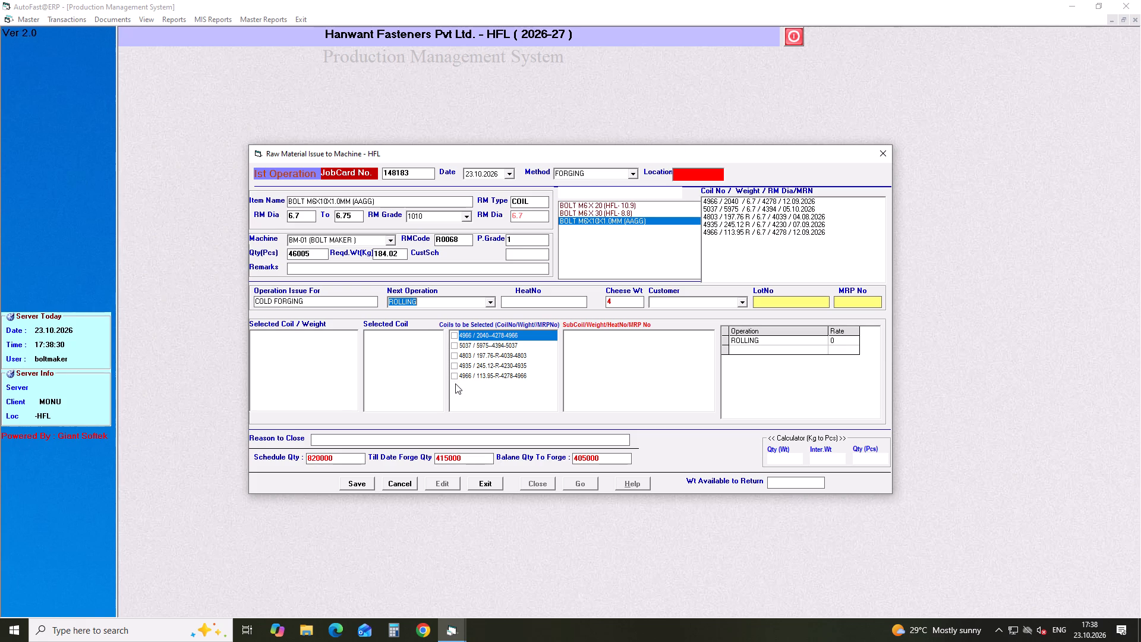
Select both coil 4966 entries (113.95-R and 2040) with sub-coils 4966-1RR and 4966-2, and save the job card.
{"action": "left_click", "coordinate": [451, 377]}
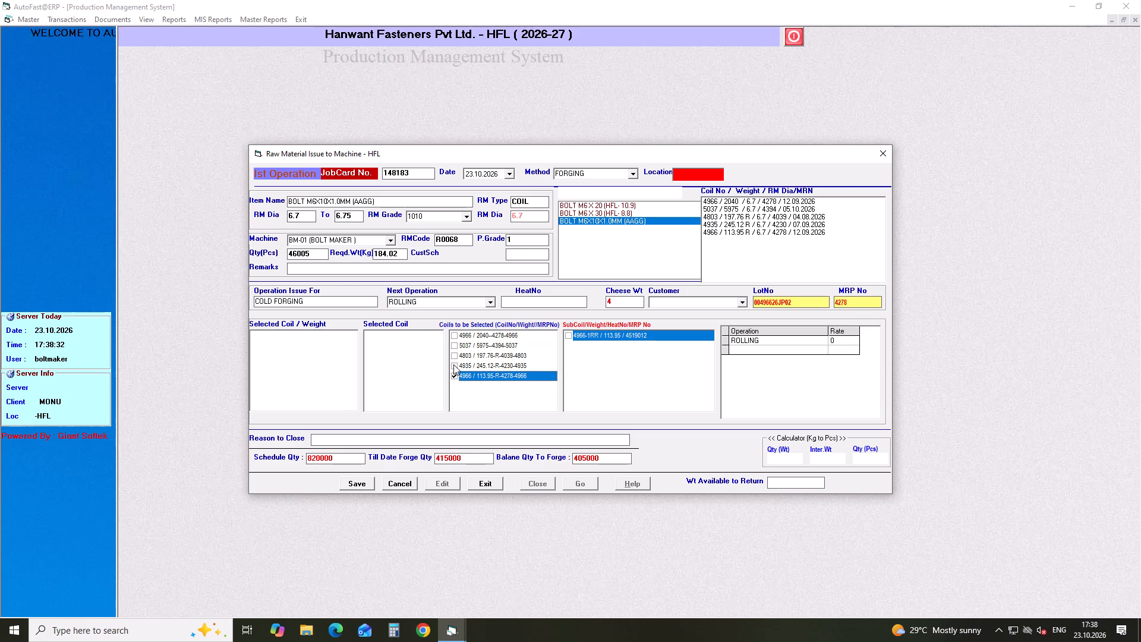
{"action": "left_click", "coordinate": [454, 337]}
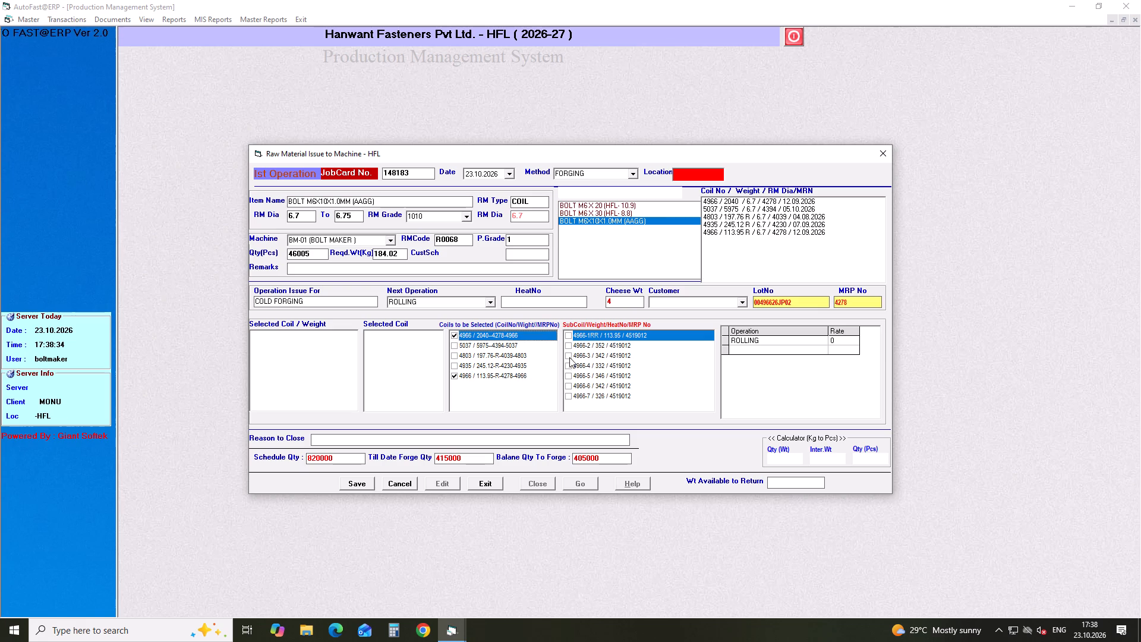
{"action": "left_click", "coordinate": [568, 335]}
{"action": "left_click", "coordinate": [566, 345]}
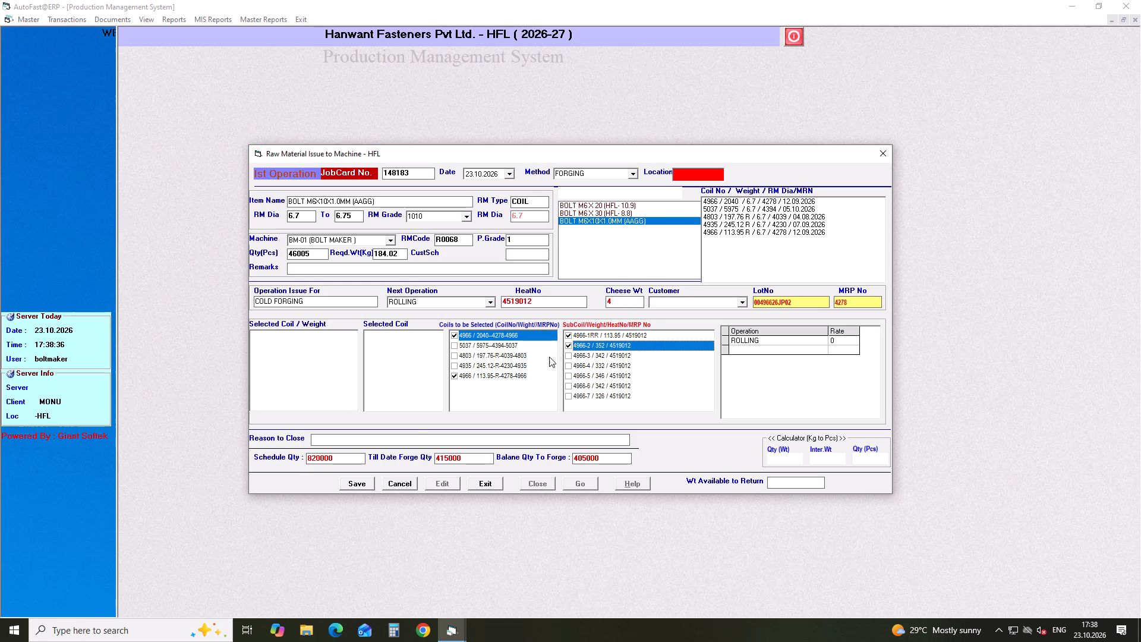
{"action": "left_click", "coordinate": [345, 491]}
{"action": "left_click", "coordinate": [369, 472]}
{"action": "left_click", "coordinate": [361, 483]}
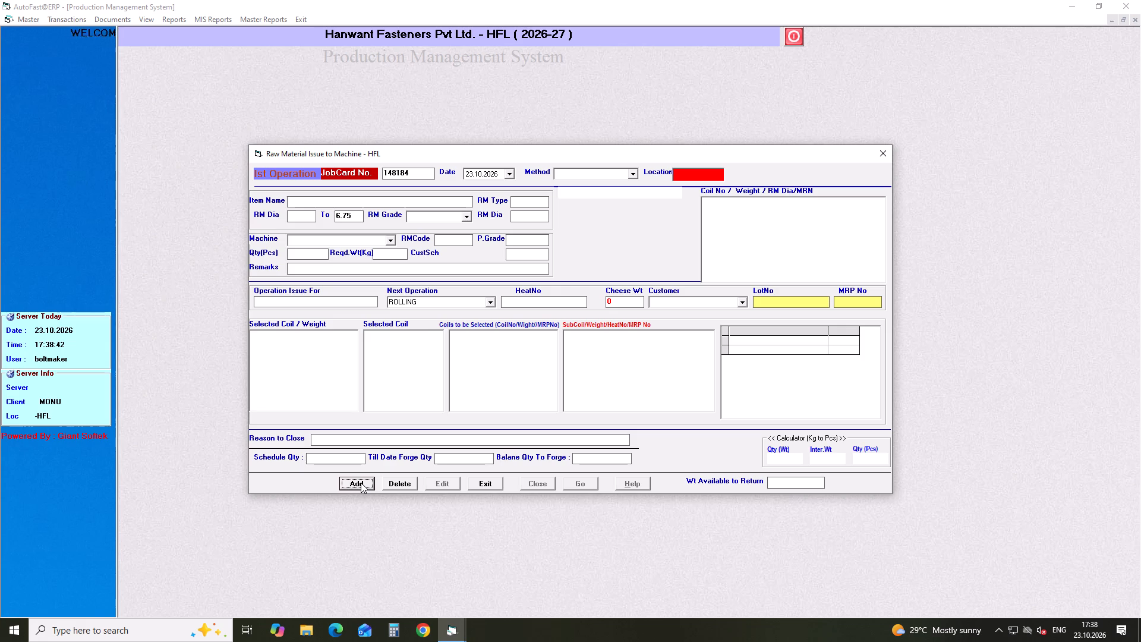
Start a third raw material issue job card with the FORGING method.
{"action": "key", "text": "Return"}
{"action": "key", "text": "Return"}
{"action": "key", "text": "Return"}
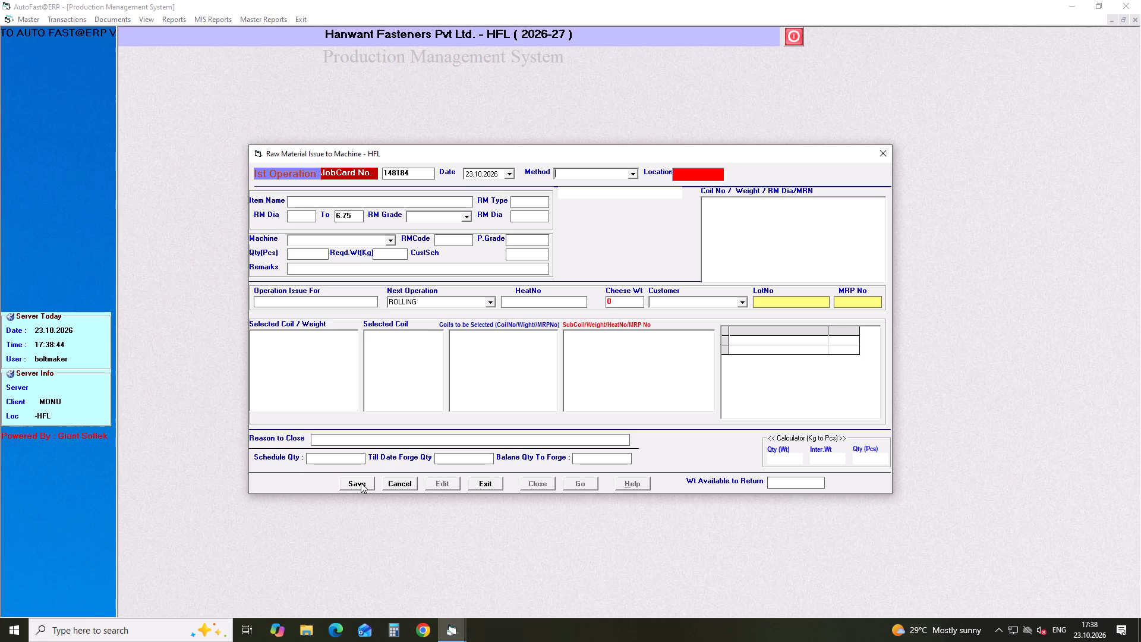
{"action": "key", "text": "Down"}
{"action": "key", "text": "Left"}
{"action": "key", "text": "Return"}
Set the third job card's item to BOLT M6X10X1.0MM (AAGG), accepting its raw material type and diameter range.
{"action": "type", "text": "BOLT M6"}
{"action": "key", "text": "Down"}
{"action": "key", "text": "Down"}
{"action": "key", "text": "Down"}
{"action": "key", "text": "Left"}
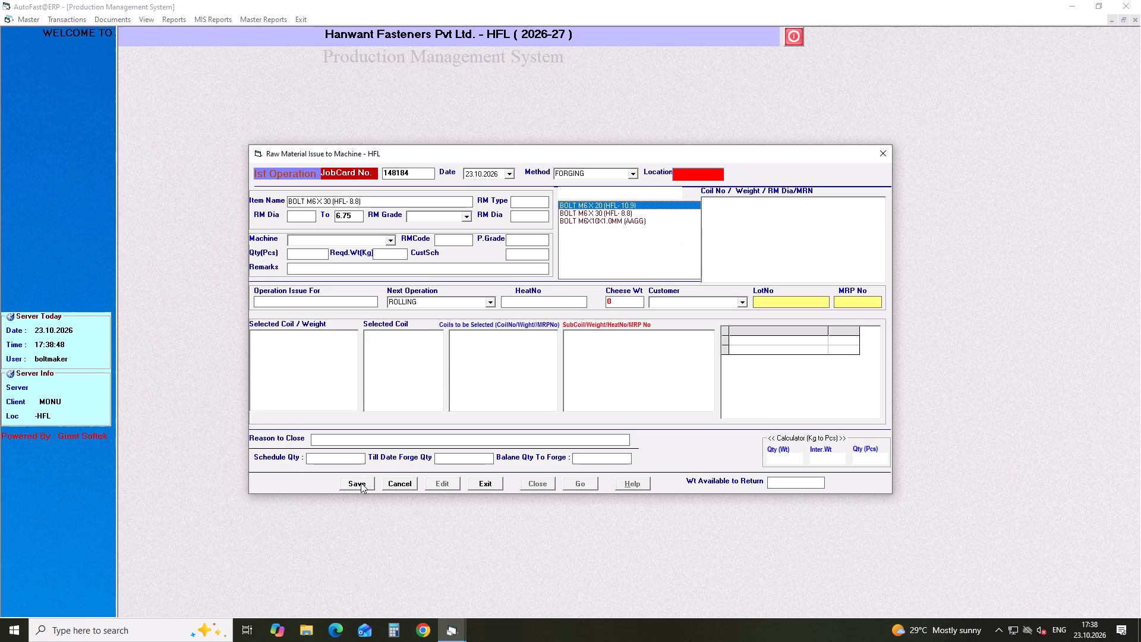
{"action": "key", "text": "Down"}
{"action": "key", "text": "Down"}
{"action": "key", "text": "Return"}
{"action": "key", "text": "Return"}
{"action": "key", "text": "Left"}
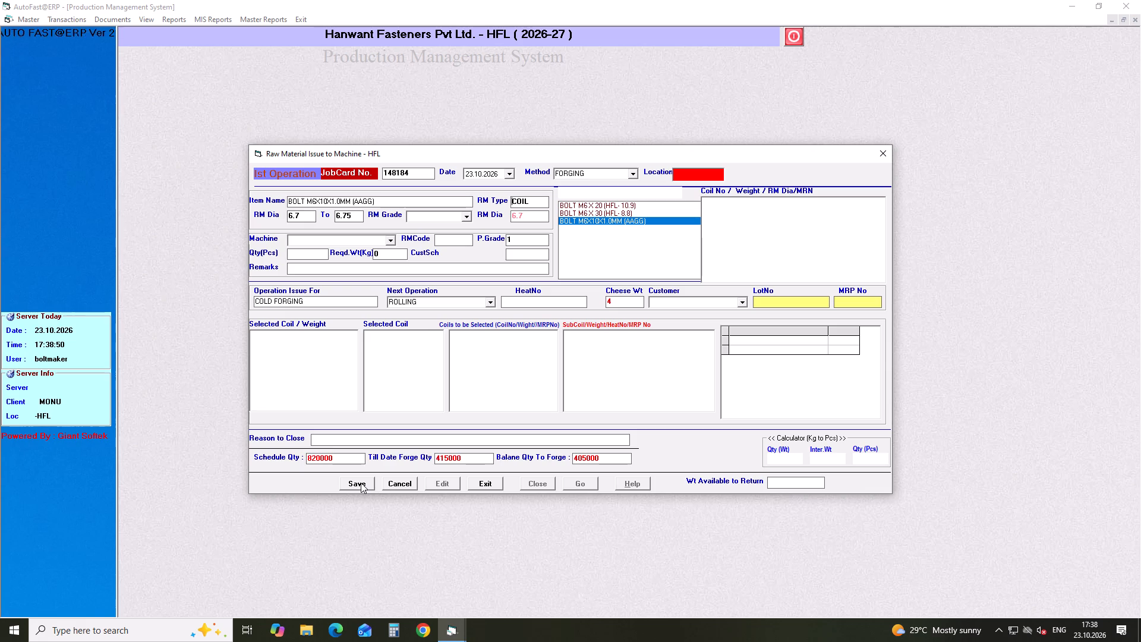
{"action": "key", "text": "Return"}
Set the third job card's raw material grade to 1010 and its machine to BM-01 (BOLT MAKER).
{"action": "key", "text": "Down"}
{"action": "key", "text": "Return"}
{"action": "key", "text": "Return"}
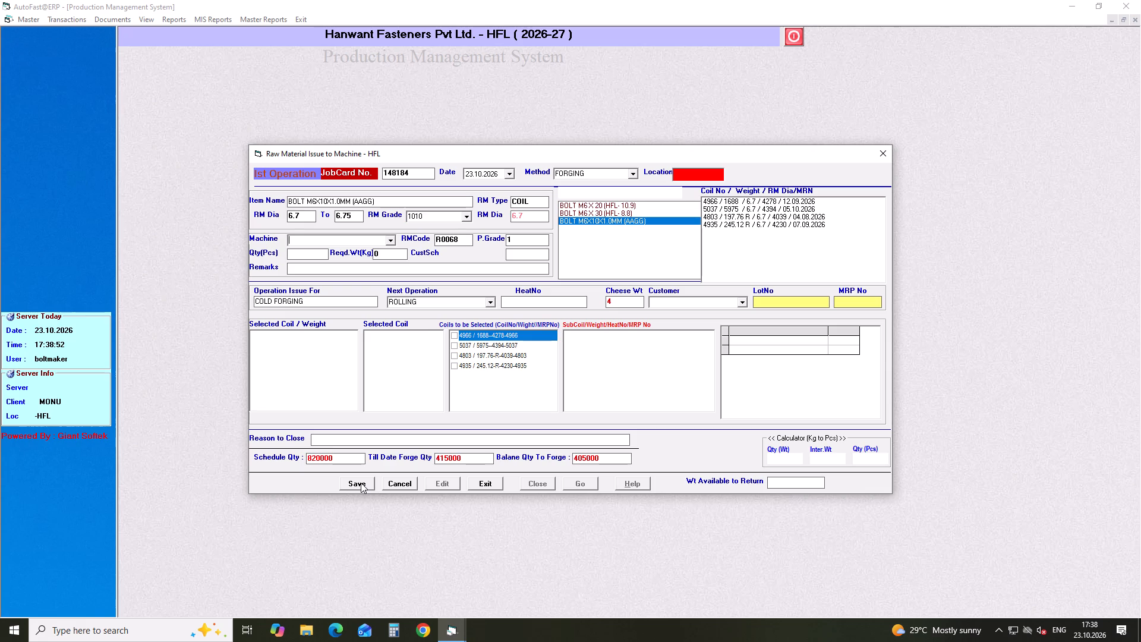
{"action": "type", "text": "BM"}
{"action": "key", "text": "Down"}
{"action": "key", "text": "Return"}
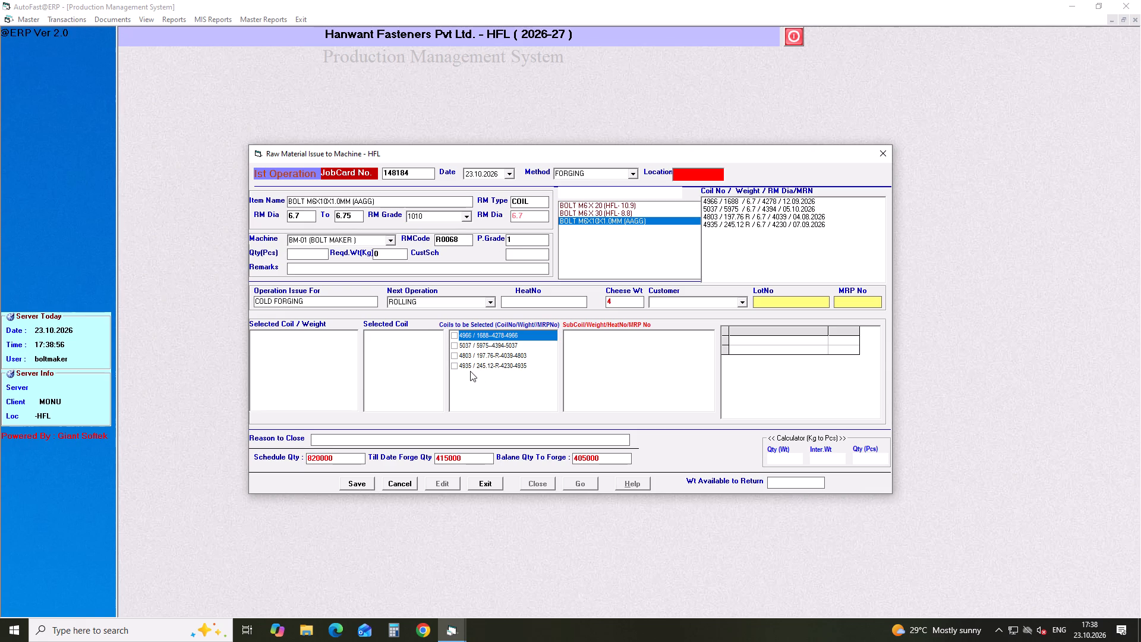
Select coil 4935, calculate the piece quantity as 61280 from 245.12 kg, and accept ROLLING as the next operation.
{"action": "left_click", "coordinate": [453, 366]}
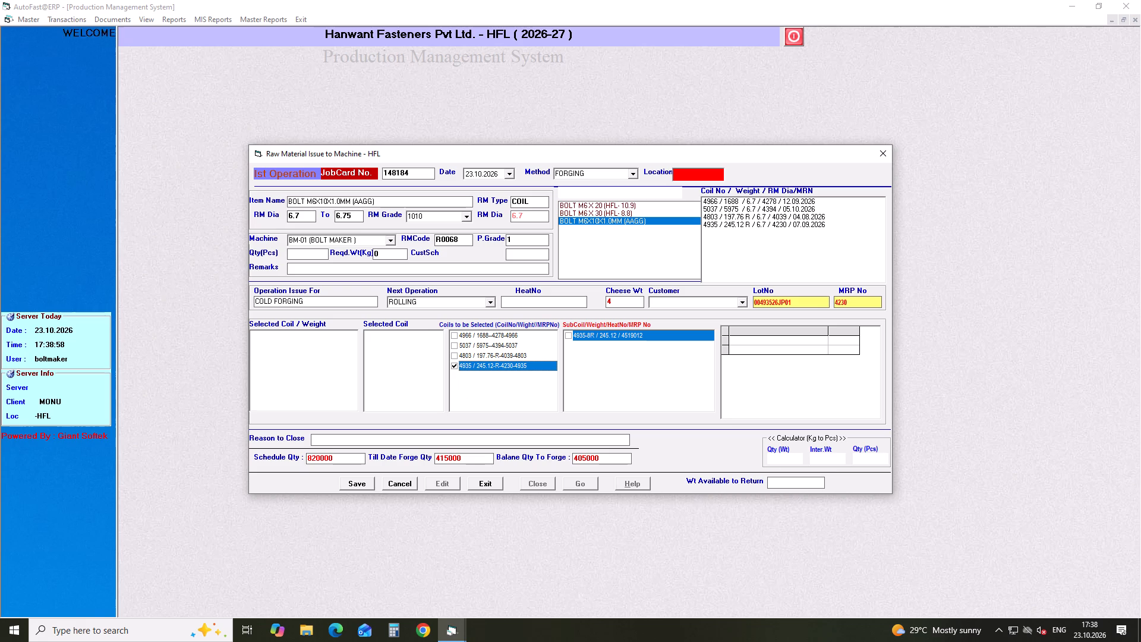
{"action": "left_click", "coordinate": [776, 461]}
{"action": "type", "text": "245"}
{"action": "type", "text": ".12"}
{"action": "key", "text": "Return"}
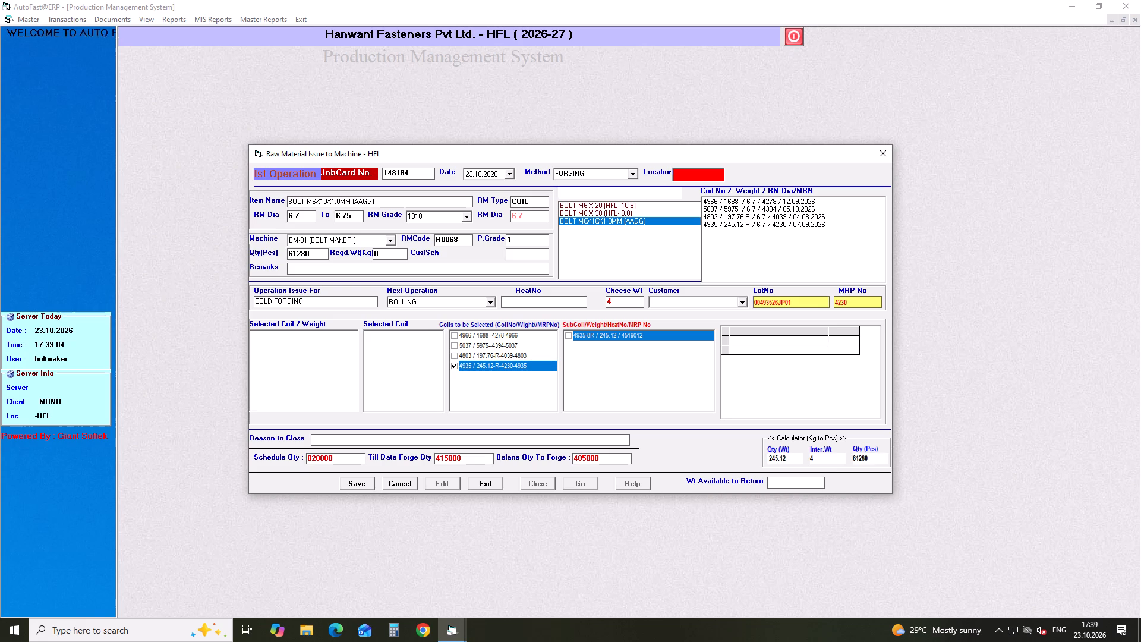
{"action": "key", "text": "Return"}
{"action": "key", "text": "Return"}
{"action": "key", "text": "Return"}
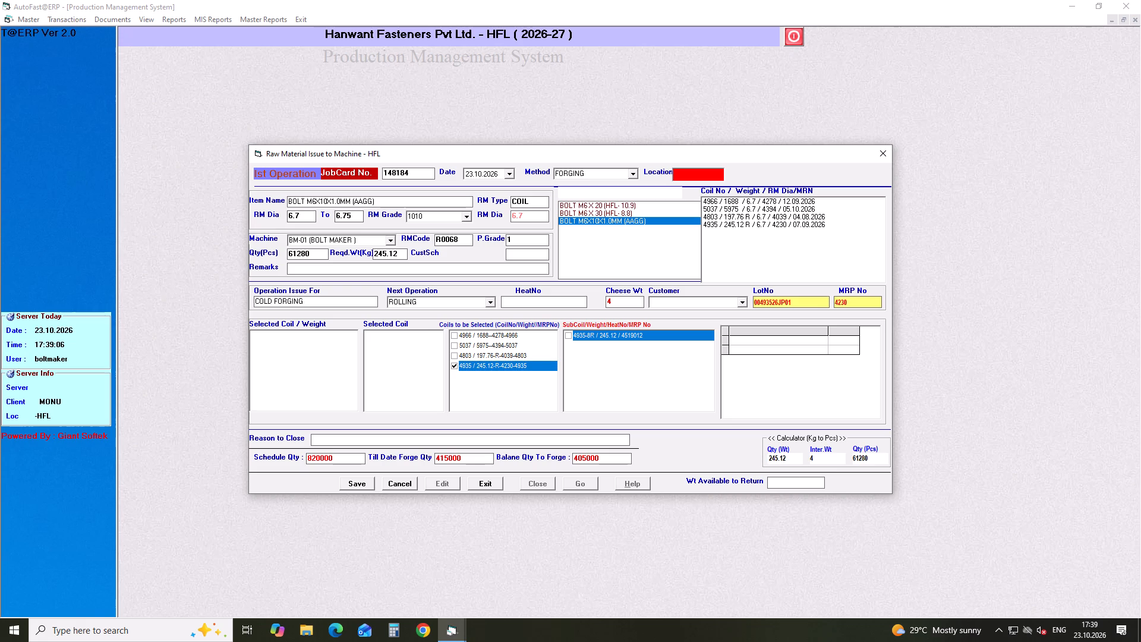
{"action": "key", "text": "Return"}
{"action": "key", "text": "Return"}
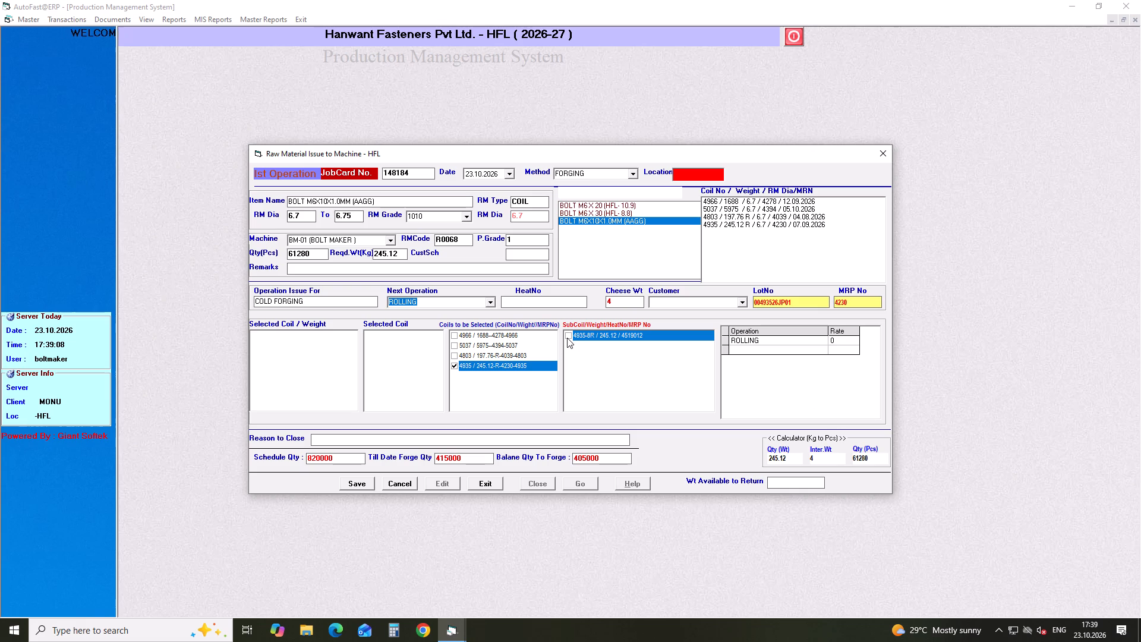
Select sub-coil 4935-8R for the bolt and save the job card.
{"action": "left_click", "coordinate": [567, 338]}
{"action": "left_click", "coordinate": [361, 485]}
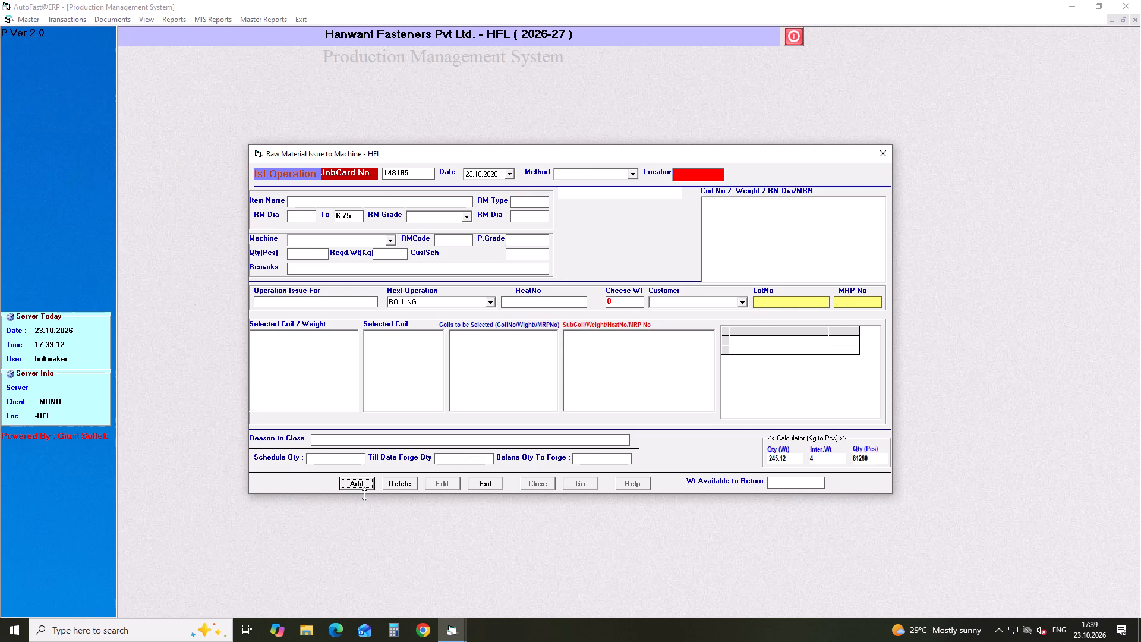
Start a fourth job card with the FORGING method for SCREW MUFFLER PROTECTOR-M6 X 12, accepting its raw material type and diameter range.
{"action": "key", "text": "Return"}
{"action": "key", "text": "Return"}
{"action": "key", "text": "Return"}
{"action": "key", "text": "Down"}
{"action": "key", "text": "Return"}
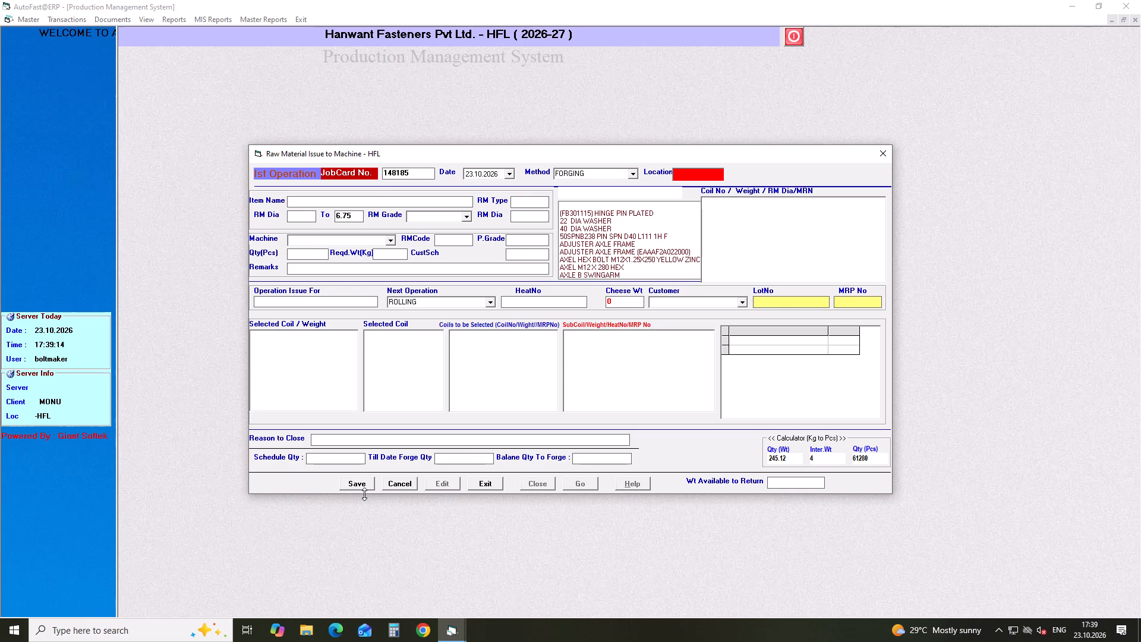
{"action": "type", "text": "SCREW MU"}
{"action": "key", "text": "Down"}
{"action": "key", "text": "Down"}
{"action": "key", "text": "Return"}
{"action": "key", "text": "Return"}
{"action": "key", "text": "Return"}
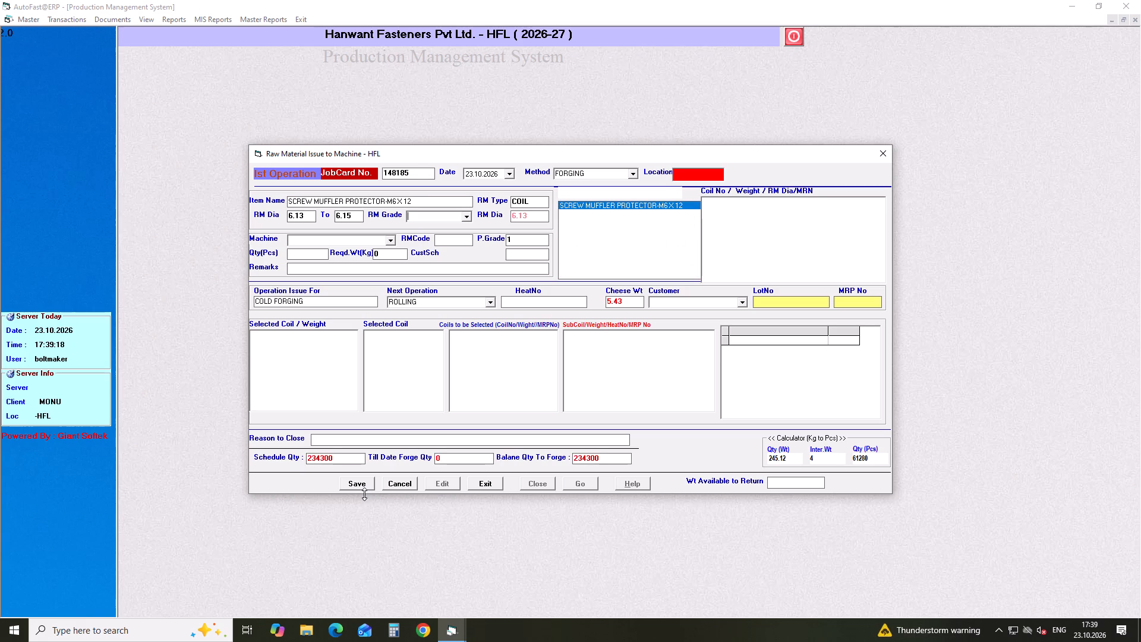
Set the fourth job card's raw material grade to 10B21 and its machine to BM-02 (BOLT MAKER).
{"action": "key", "text": "Down"}
{"action": "key", "text": "Left"}
{"action": "key", "text": "Return"}
{"action": "key", "text": "Return"}
{"action": "type", "text": "BM"}
{"action": "key", "text": "Down"}
{"action": "key", "text": "Down"}
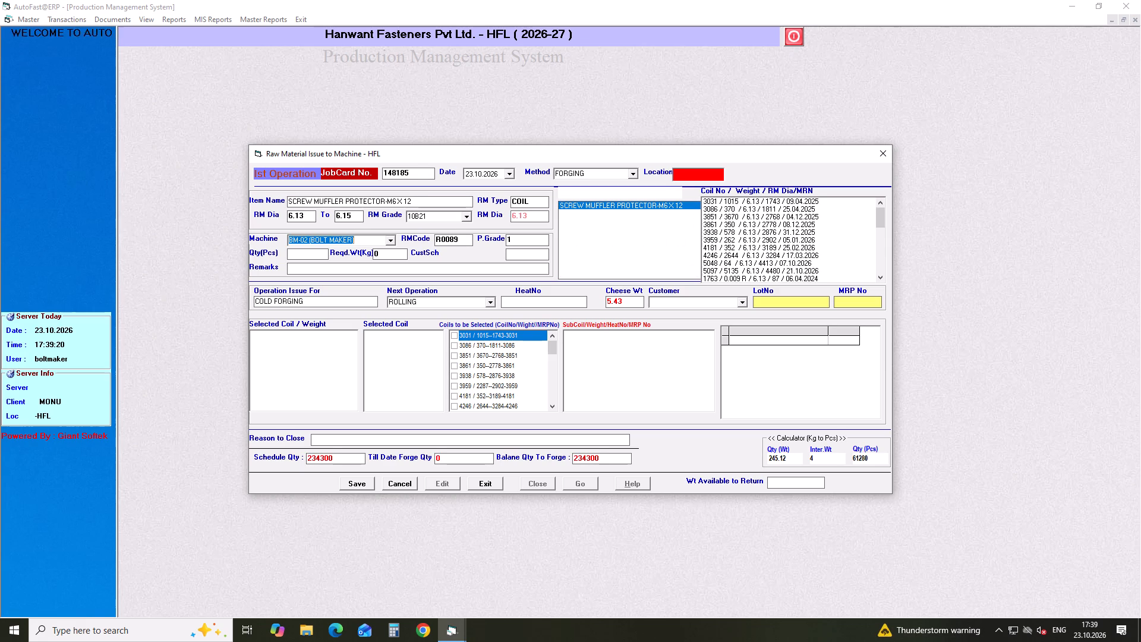
{"action": "key", "text": "Return"}
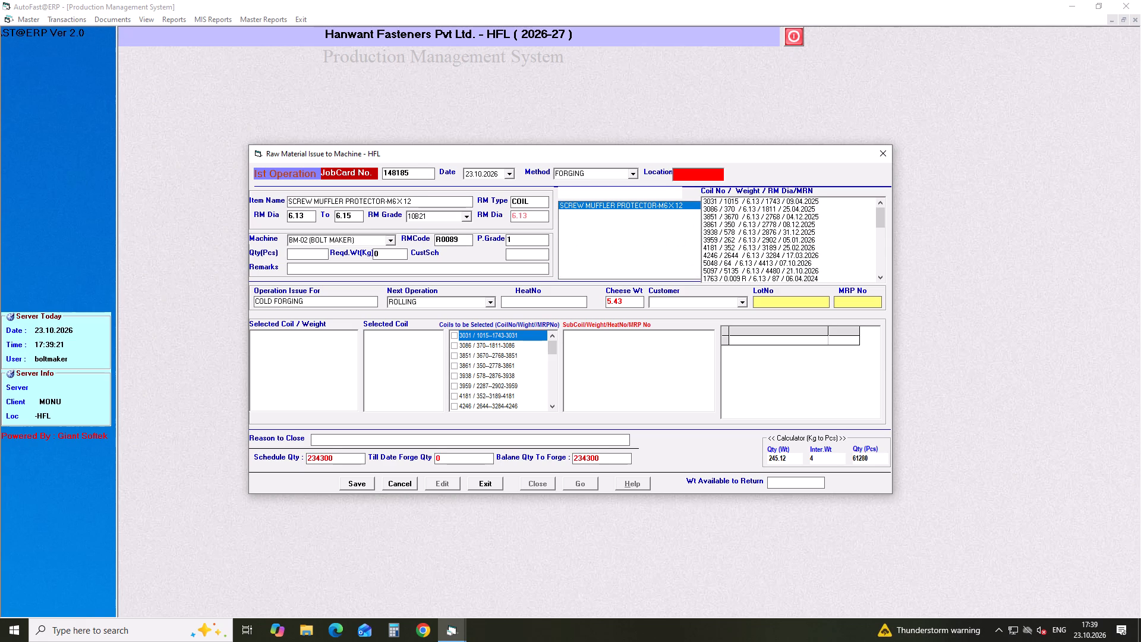
Set the muffler protector screw's quantity to 40025 pieces and accept ROLLING as the next operation.
{"action": "type", "text": "40"}
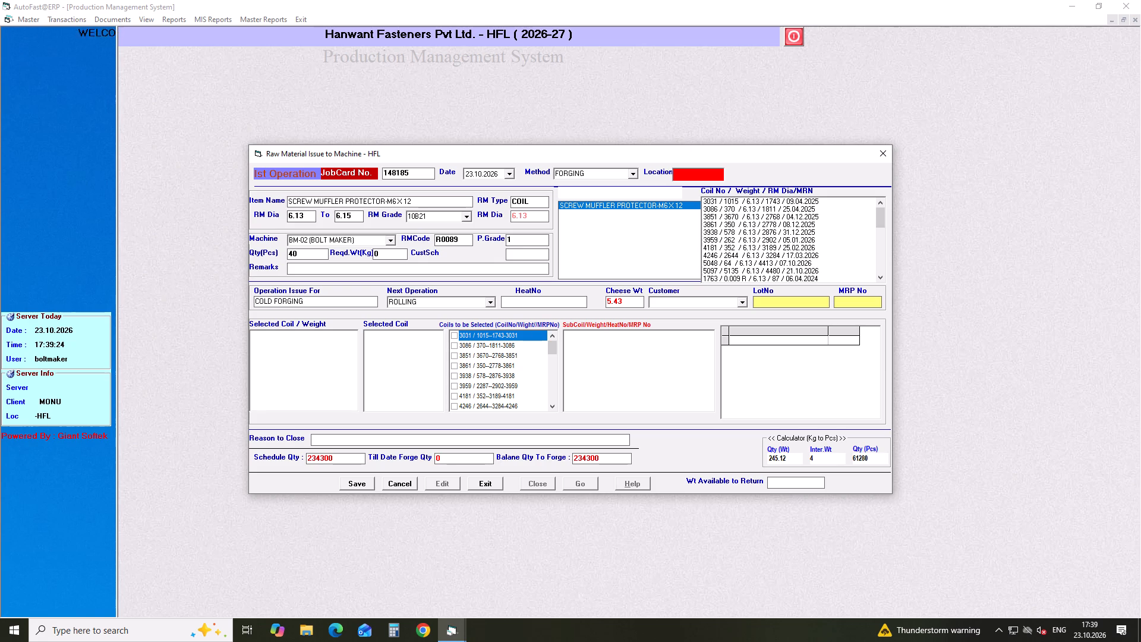
{"action": "type", "text": "025"}
{"action": "key", "text": "Return"}
{"action": "key", "text": "Return"}
{"action": "key", "text": "Return"}
{"action": "key", "text": "Return"}
{"action": "key", "text": "Return"}
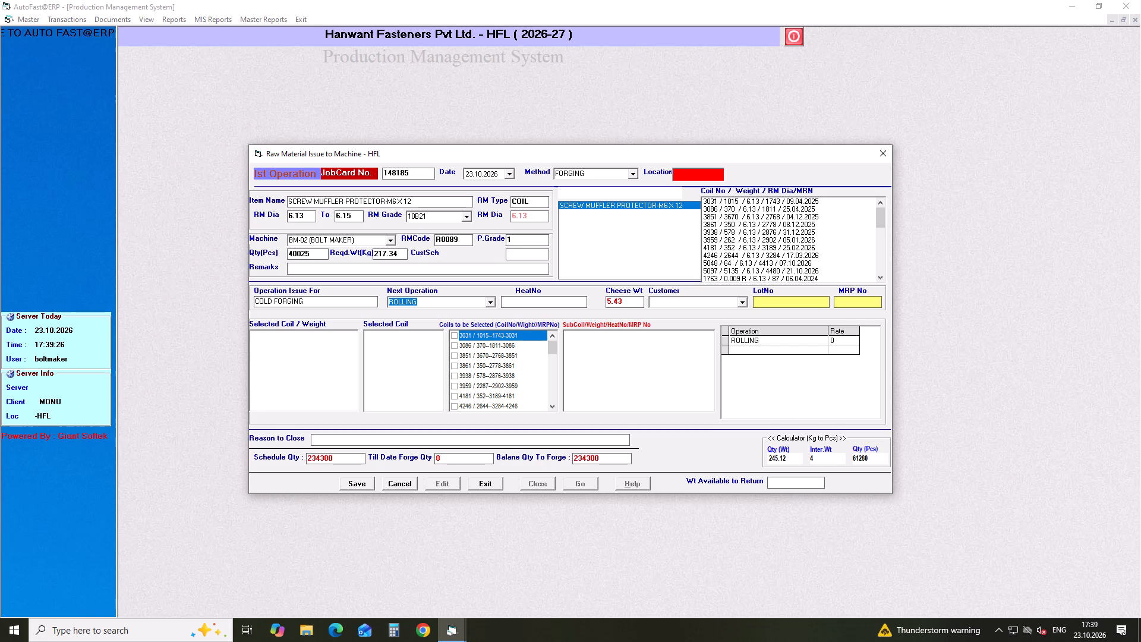
Select coil 5048 with sub-coil 5048-8R for the muffler protector screw and save the job card.
{"action": "left_click_drag", "start_coordinate": [549, 347], "coordinate": [549, 404]}
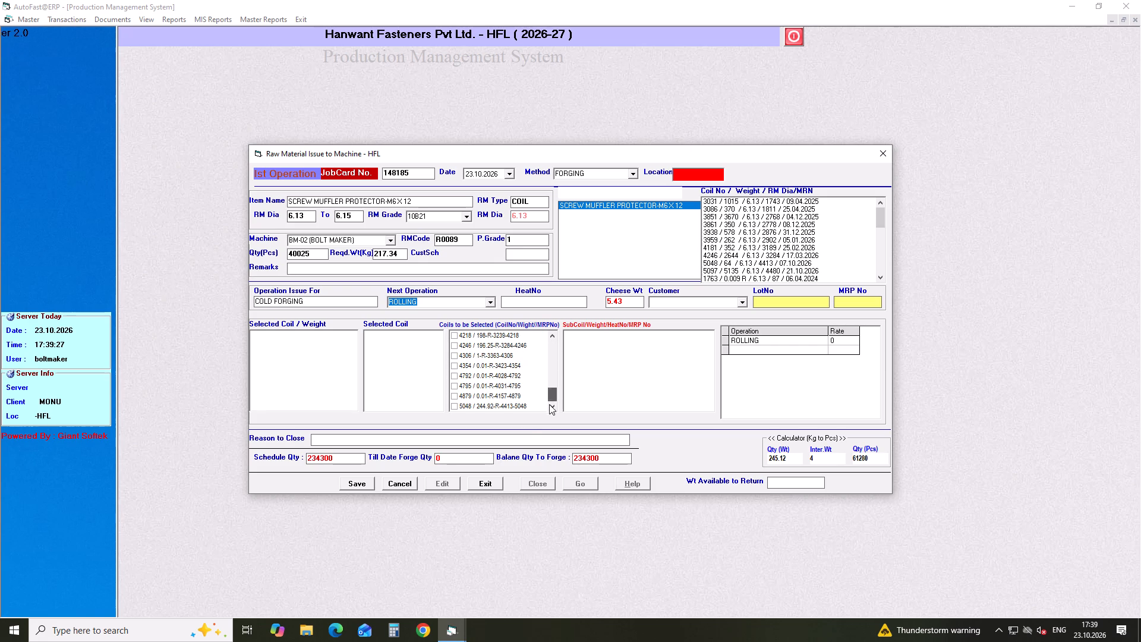
{"action": "left_click_drag", "start_coordinate": [549, 404], "coordinate": [549, 407]}
{"action": "left_click", "coordinate": [454, 408]}
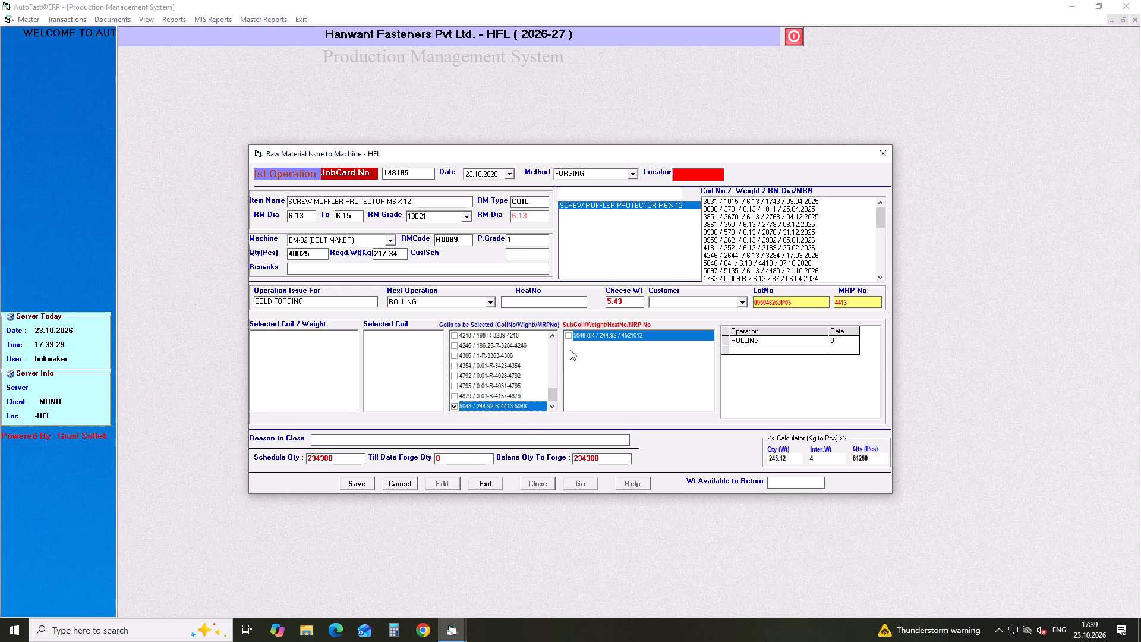
{"action": "left_click", "coordinate": [567, 337]}
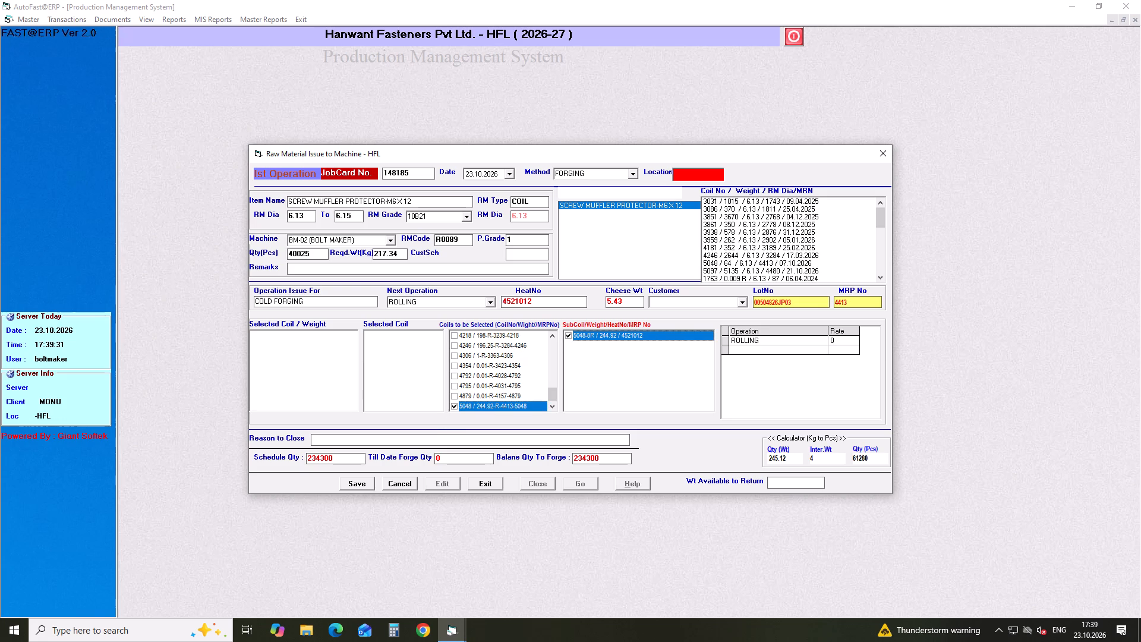
{"action": "left_click", "coordinate": [370, 485]}
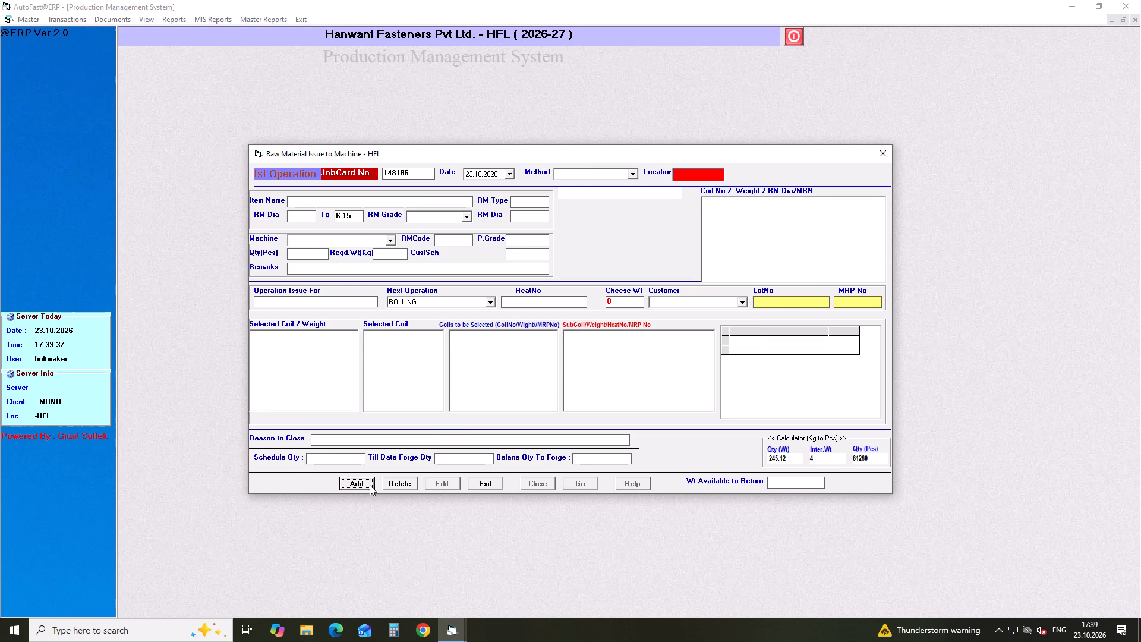
{"action": "key", "text": "Return"}
{"action": "key", "text": "Return"}
{"action": "key", "text": "Return"}
{"action": "key", "text": "Left"}
{"action": "key", "text": "Down"}
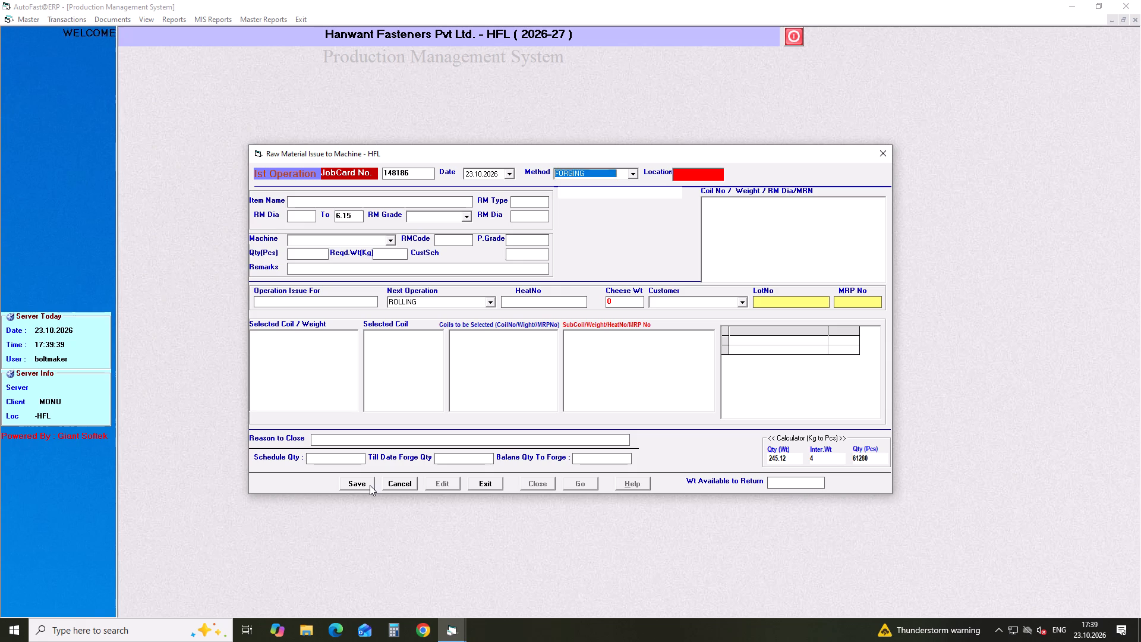
{"action": "key", "text": "Return"}
{"action": "type", "text": "BOLT FLANGE 6MM"}
{"action": "key", "text": "Down"}
{"action": "key", "text": "Down"}
{"action": "key", "text": "Return"}
{"action": "key", "text": "Return"}
{"action": "key", "text": "Return"}
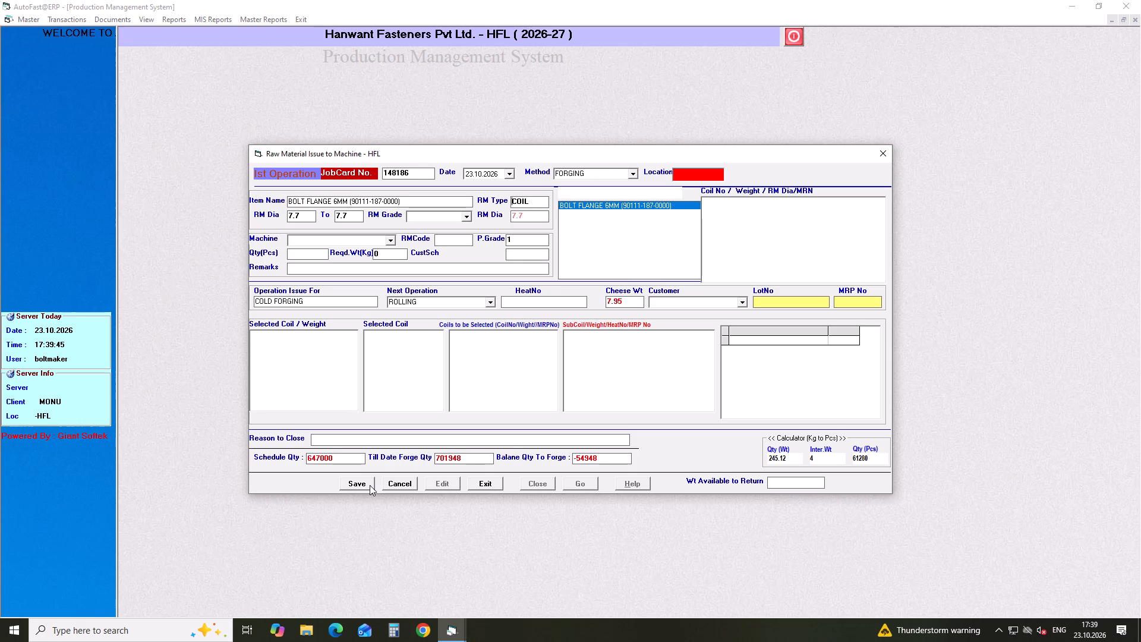
Set the fifth job card's raw material grade to 10B21 and its machine to BM-03 (BOLT MAKER).
{"action": "key", "text": "Down"}
{"action": "key", "text": "Return"}
{"action": "key", "text": "Return"}
{"action": "type", "text": "BM"}
{"action": "key", "text": "Down"}
{"action": "key", "text": "Down"}
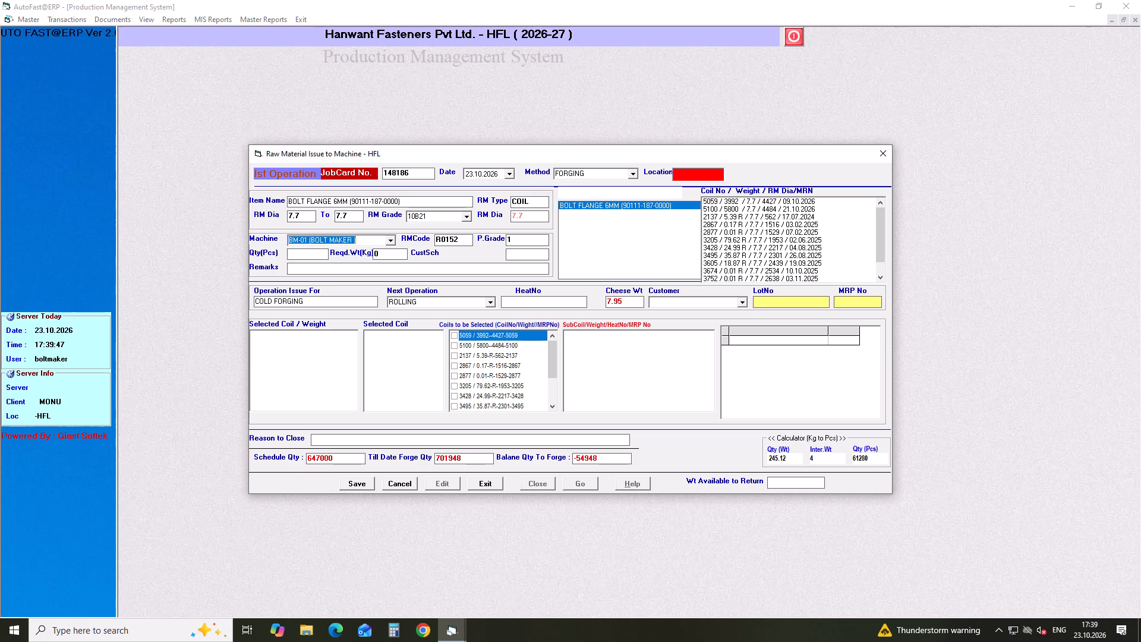
{"action": "key", "text": "Down"}
{"action": "key", "text": "Return"}
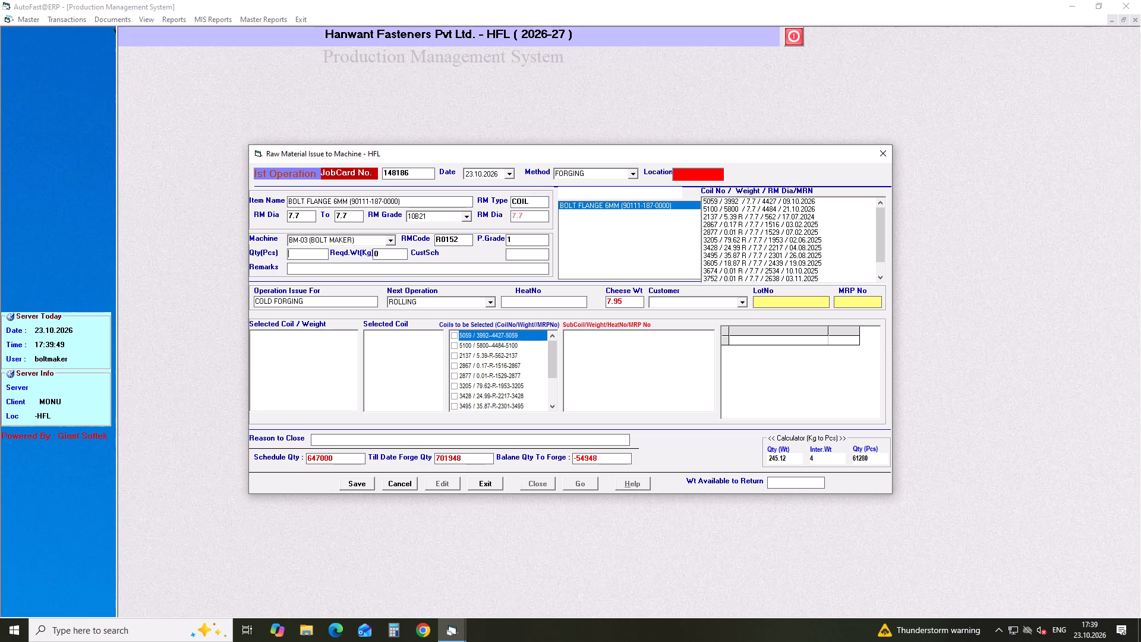
Set the 6MM flange bolt's quantity to 22100 pieces and accept ROLLING as the next operation.
{"action": "type", "text": "22100"}
{"action": "key", "text": "Return"}
{"action": "key", "text": "Return"}
{"action": "key", "text": "Return"}
{"action": "key", "text": "Return"}
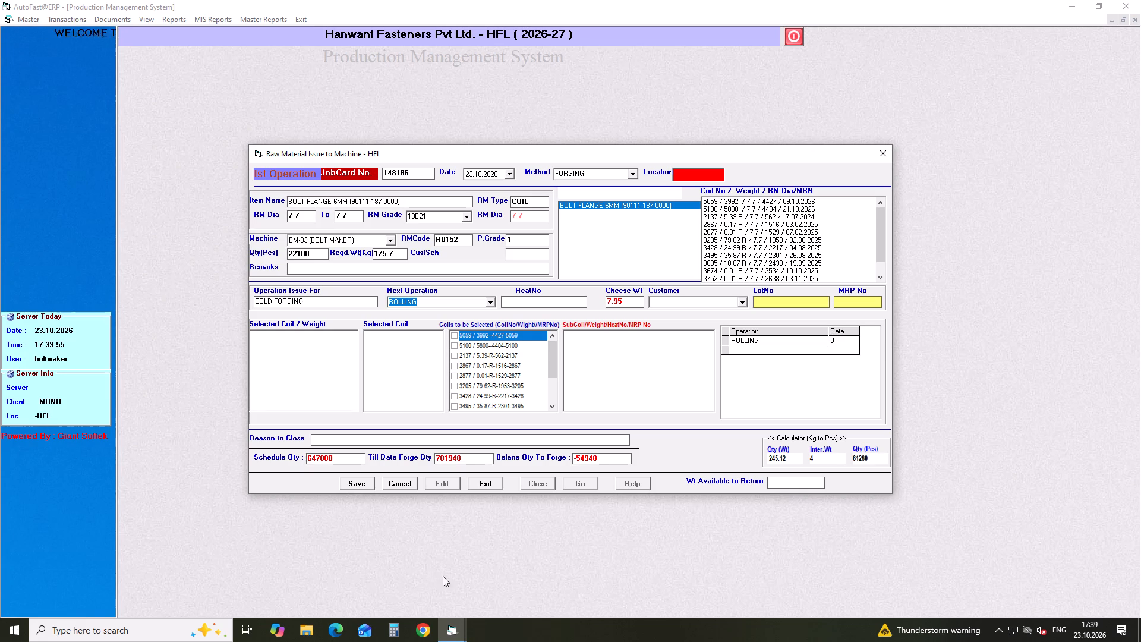
Select coil 5059 with sub-coils 5059-12RRRR and 5059-13 for the flange bolt and save the job card.
{"action": "left_click_drag", "start_coordinate": [551, 351], "coordinate": [552, 379]}
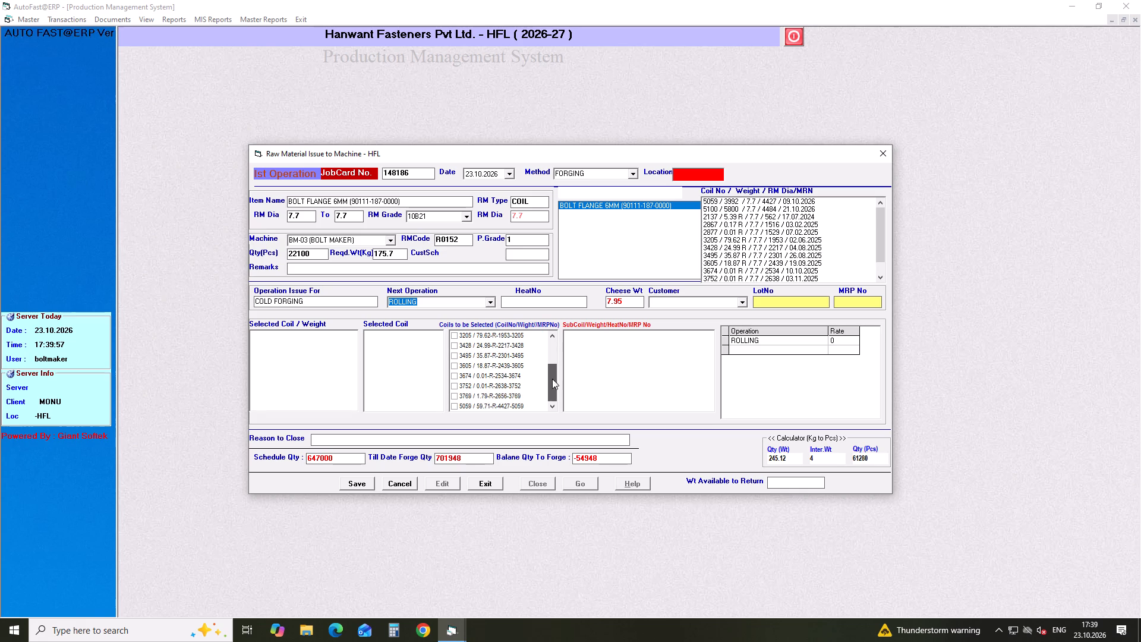
{"action": "left_click_drag", "start_coordinate": [552, 379], "coordinate": [550, 398]}
{"action": "left_click", "coordinate": [456, 407]}
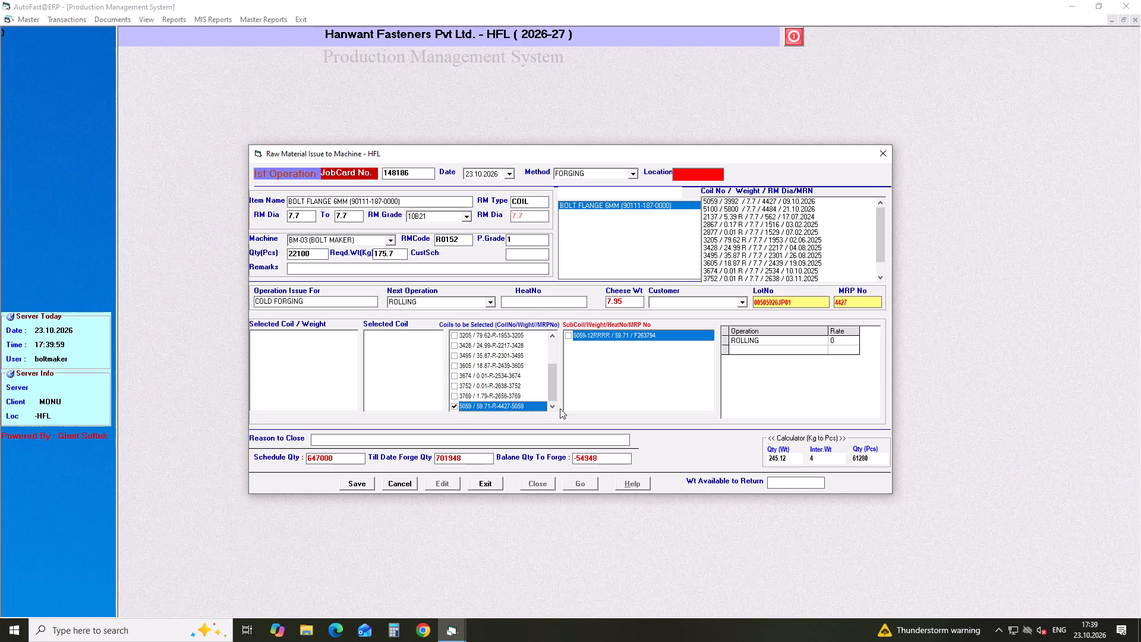
{"action": "left_click_drag", "start_coordinate": [553, 389], "coordinate": [550, 342]}
{"action": "left_click", "coordinate": [452, 334]}
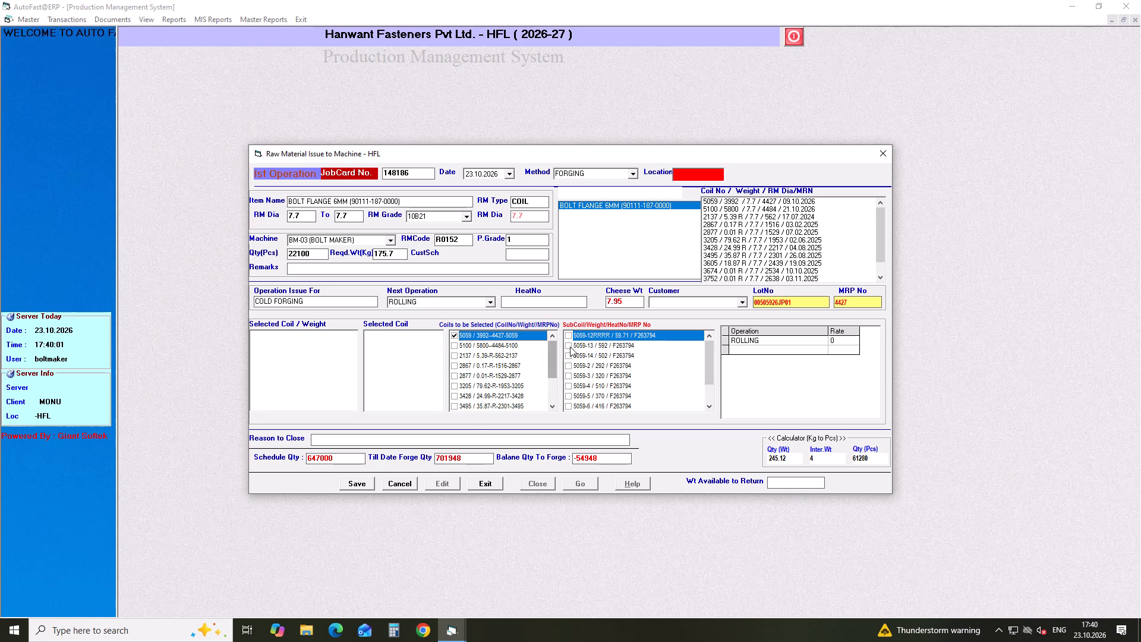
{"action": "left_click", "coordinate": [570, 336]}
{"action": "left_click", "coordinate": [569, 344]}
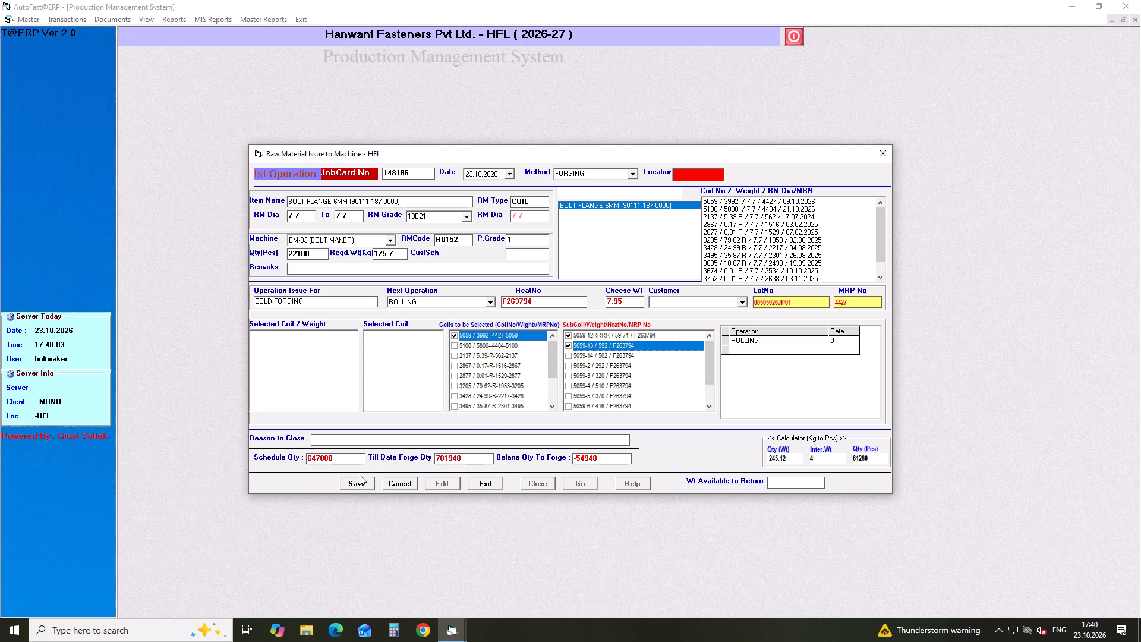
{"action": "left_click", "coordinate": [360, 484]}
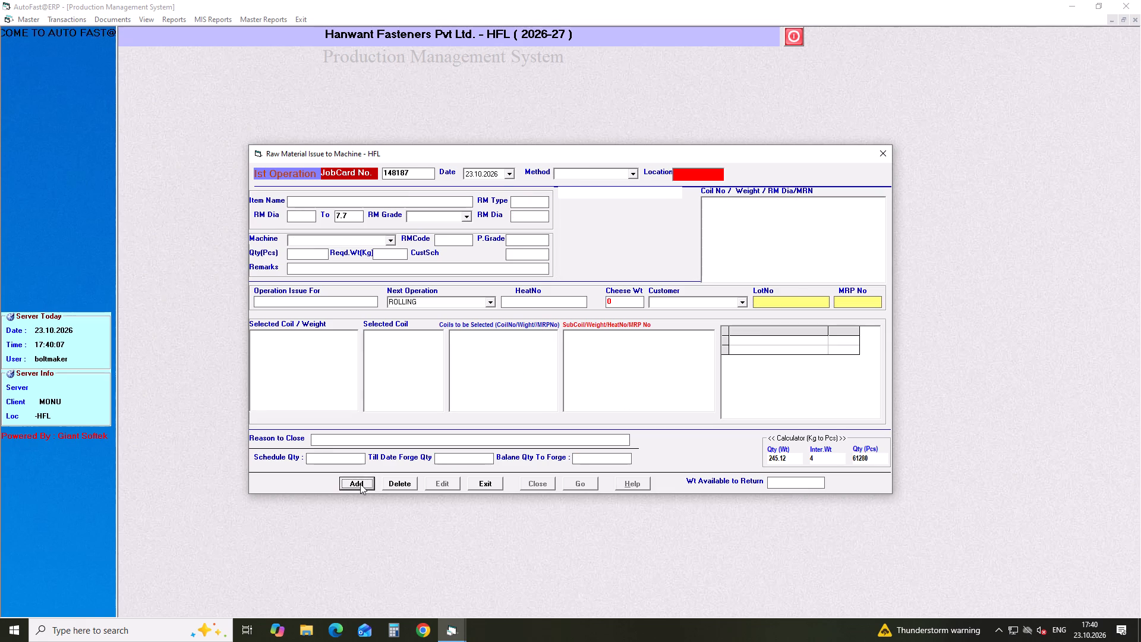
Start a sixth job card with the FORGING method.
{"action": "key", "text": "Return"}
{"action": "key", "text": "Return"}
{"action": "key", "text": "Return"}
{"action": "key", "text": "Down"}
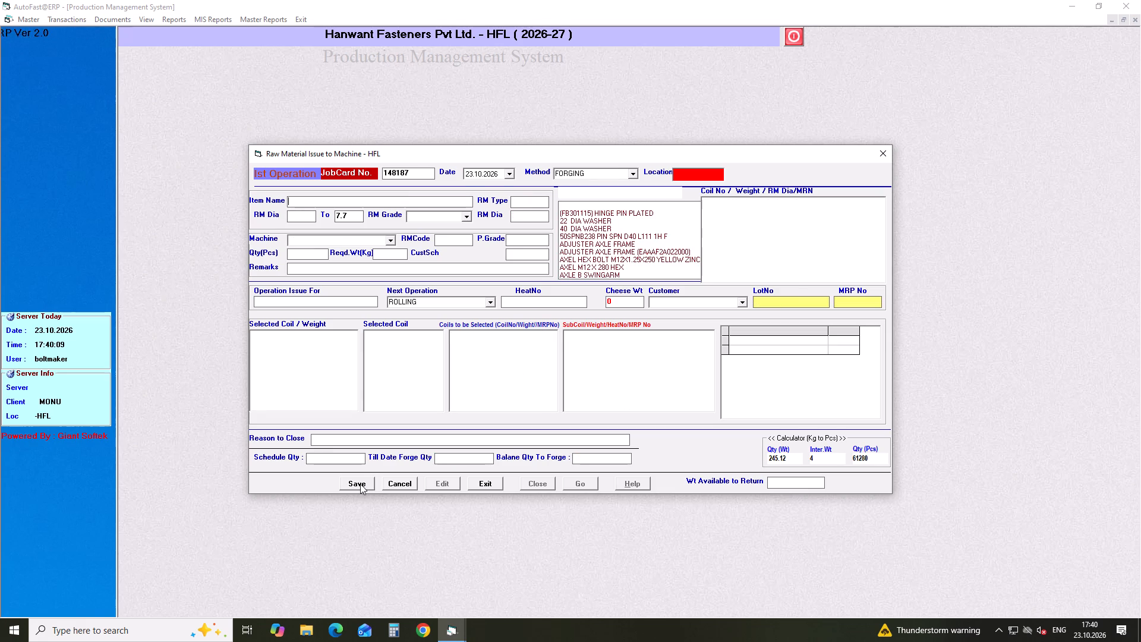
{"action": "key", "text": "Return"}
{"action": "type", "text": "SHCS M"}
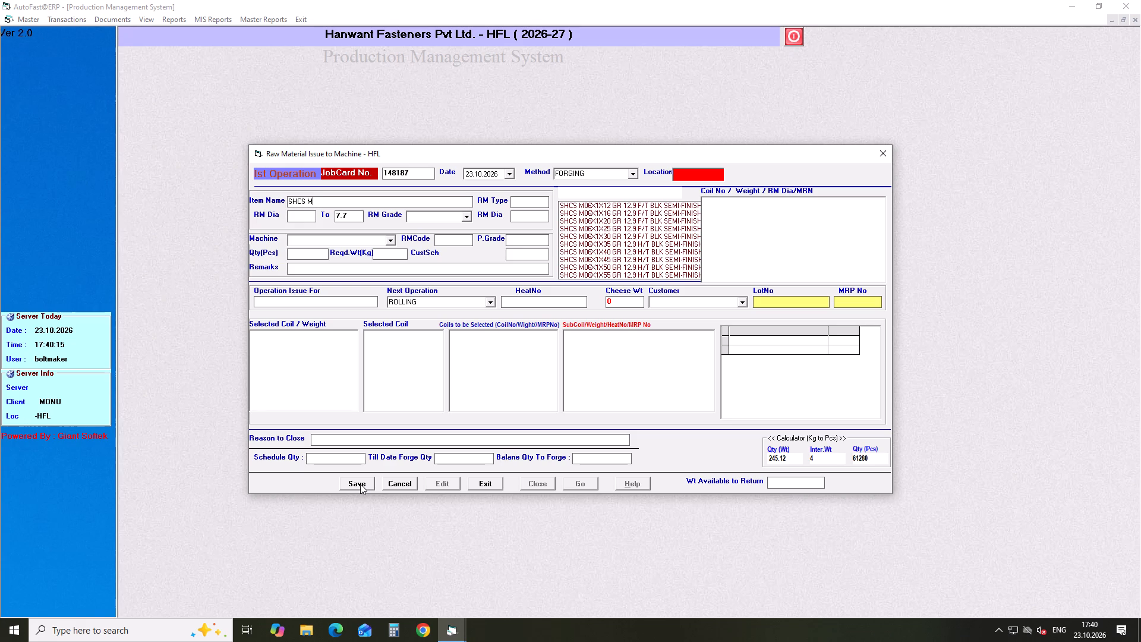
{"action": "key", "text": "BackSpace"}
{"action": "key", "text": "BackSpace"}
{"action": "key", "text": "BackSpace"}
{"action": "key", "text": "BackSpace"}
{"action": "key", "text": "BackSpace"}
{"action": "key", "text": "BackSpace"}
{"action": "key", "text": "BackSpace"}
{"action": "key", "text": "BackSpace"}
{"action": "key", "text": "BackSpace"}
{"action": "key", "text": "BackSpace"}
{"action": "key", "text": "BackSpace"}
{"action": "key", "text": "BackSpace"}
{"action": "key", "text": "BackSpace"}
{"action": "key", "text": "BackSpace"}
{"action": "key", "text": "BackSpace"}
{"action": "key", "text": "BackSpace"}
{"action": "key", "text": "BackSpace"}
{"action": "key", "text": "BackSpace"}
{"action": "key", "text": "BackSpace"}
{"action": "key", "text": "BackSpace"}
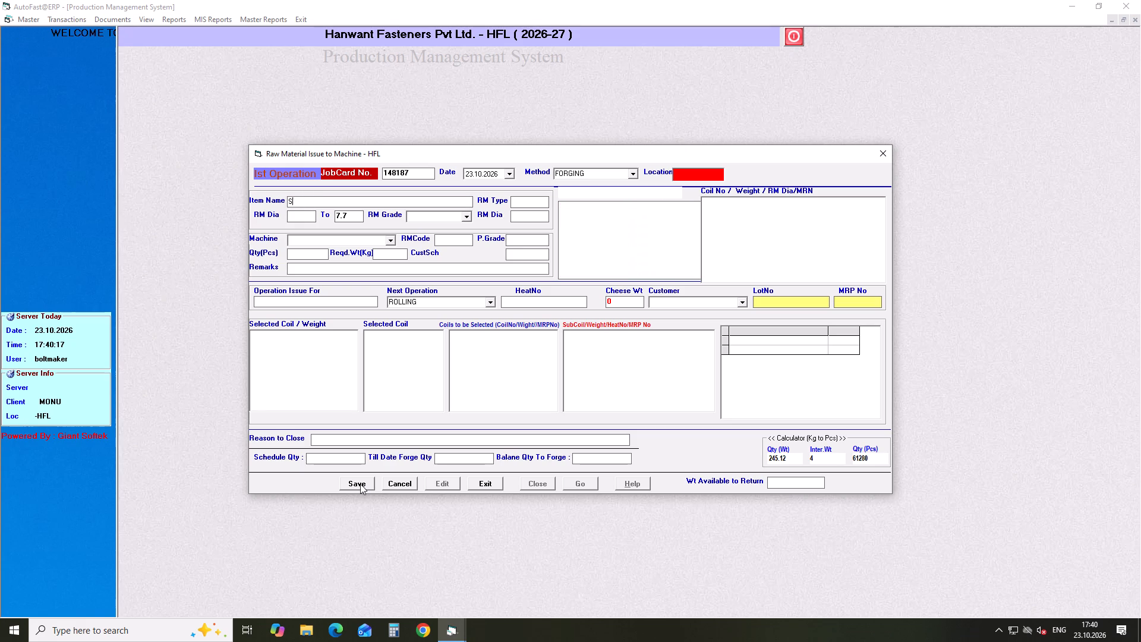
Set the sixth job card's item to BOLT FLANGE SH 6X16 (P-17), accepting its raw material type and diameter range.
{"action": "type", "text": "BOLT FLANGE SH 6"}
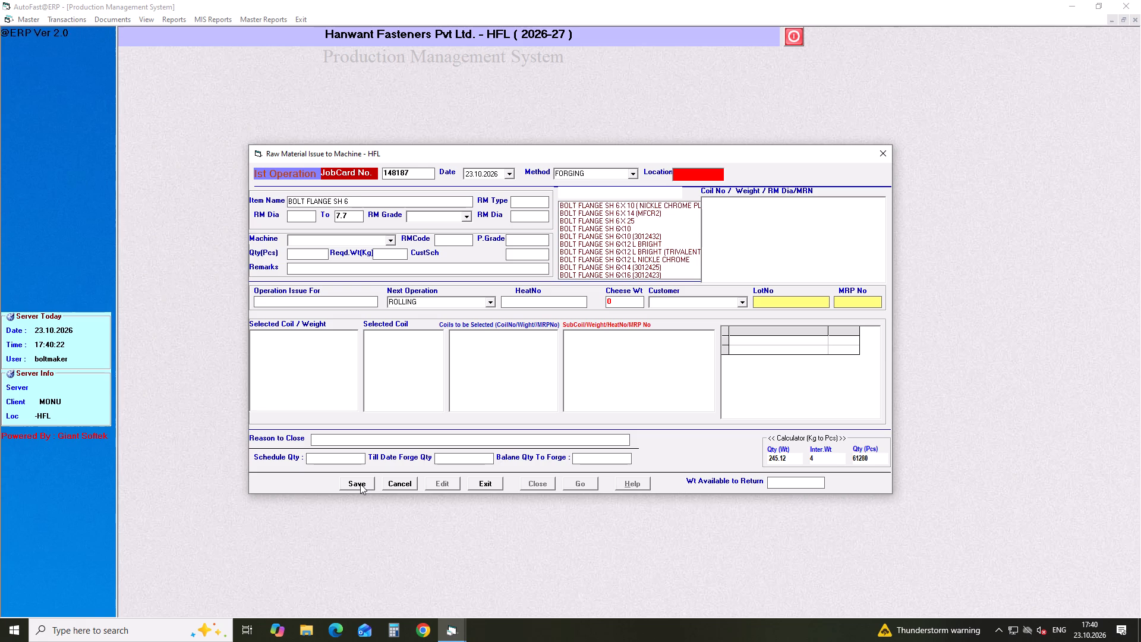
{"action": "key", "text": "Down"}
{"action": "key", "text": "Down"}
{"action": "key", "text": "Down"}
{"action": "key", "text": "Down"}
{"action": "key", "text": "Down"}
{"action": "key", "text": "Down"}
{"action": "key", "text": "Down"}
{"action": "key", "text": "Down"}
{"action": "key", "text": "Down"}
{"action": "key", "text": "Down"}
{"action": "key", "text": "Down"}
{"action": "key", "text": "Down"}
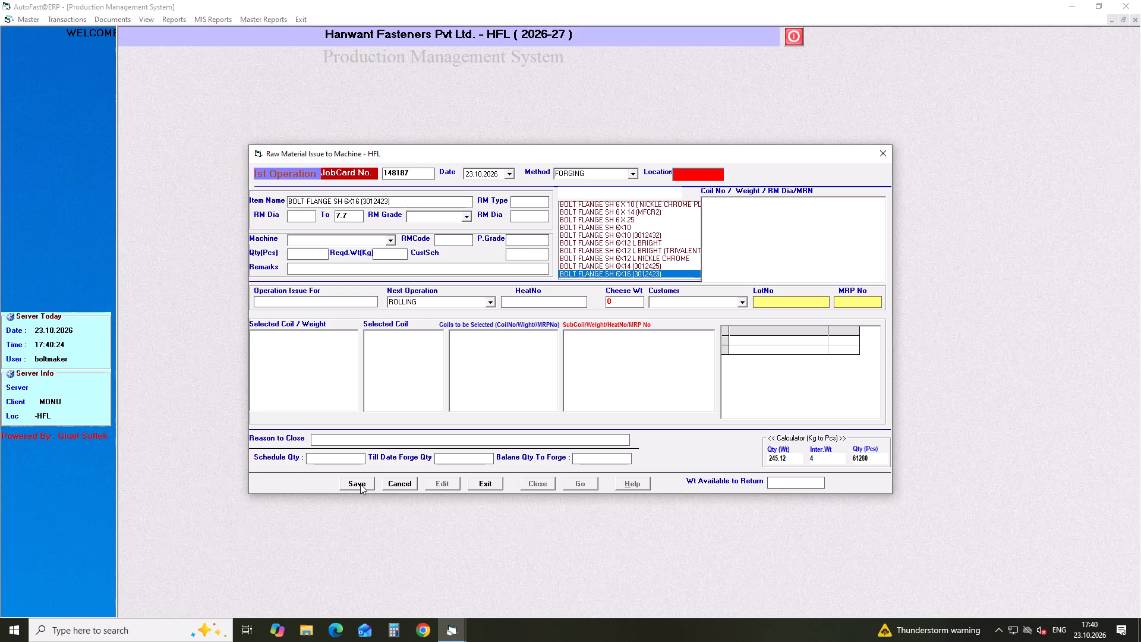
{"action": "key", "text": "Return"}
{"action": "key", "text": "Return"}
{"action": "key", "text": "Return"}
Set the sixth job card's raw material grade to 10B21 and its machine to BM-09 (BOLT MAKER).
{"action": "key", "text": "Down"}
{"action": "key", "text": "Left"}
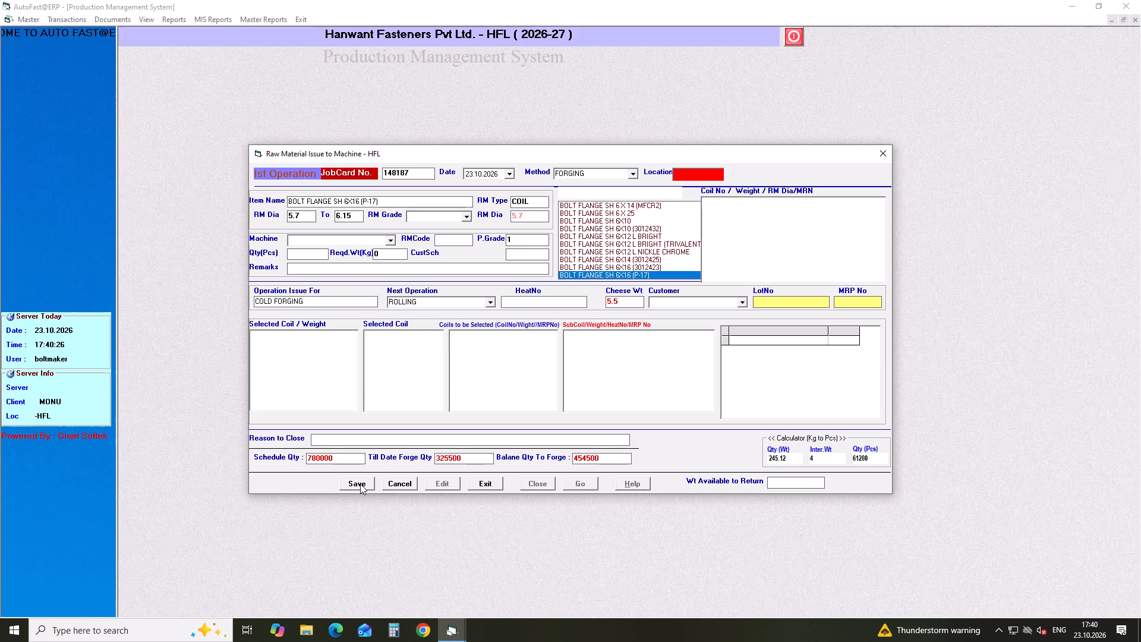
{"action": "key", "text": "Down"}
{"action": "key", "text": "Return"}
{"action": "key", "text": "Return"}
{"action": "type", "text": "BM"}
{"action": "key", "text": "Down"}
{"action": "key", "text": "Down"}
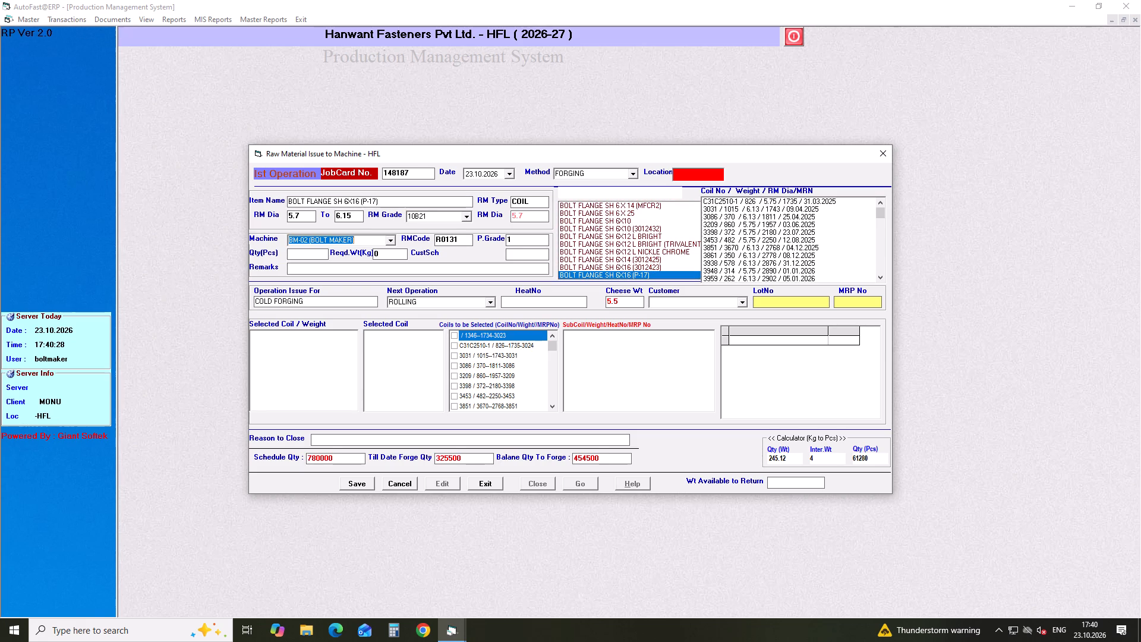
{"action": "key", "text": "Down"}
{"action": "key", "text": "Down"}
{"action": "key", "text": "Down"}
{"action": "key", "text": "Down"}
{"action": "key", "text": "Down"}
{"action": "key", "text": "Down"}
{"action": "key", "text": "Down"}
{"action": "key", "text": "Return"}
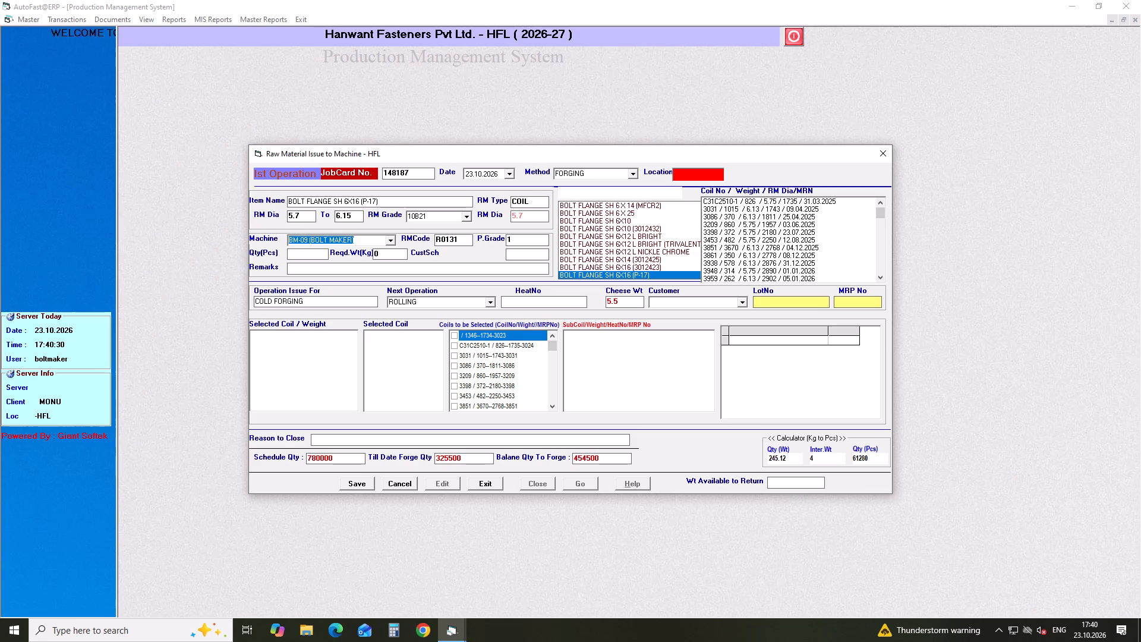
Set the SH 6X16 flange bolt's quantity to 33510 pieces and accept ROLLING as the next operation.
{"action": "type", "text": "33510"}
{"action": "key", "text": "Return"}
{"action": "key", "text": "Return"}
{"action": "key", "text": "Return"}
{"action": "key", "text": "Return"}
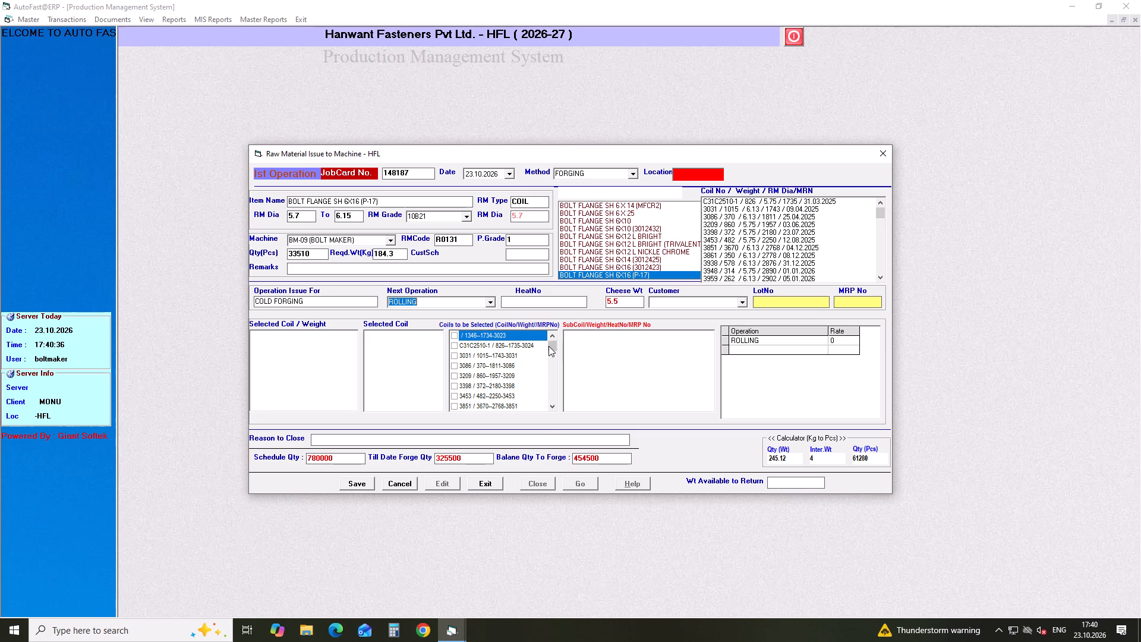
Select coil 5089 with sub-coils 5089-11RR and 5089-12 for the SH 6X16 flange bolt and save the job card.
{"action": "left_click_drag", "start_coordinate": [552, 346], "coordinate": [550, 406]}
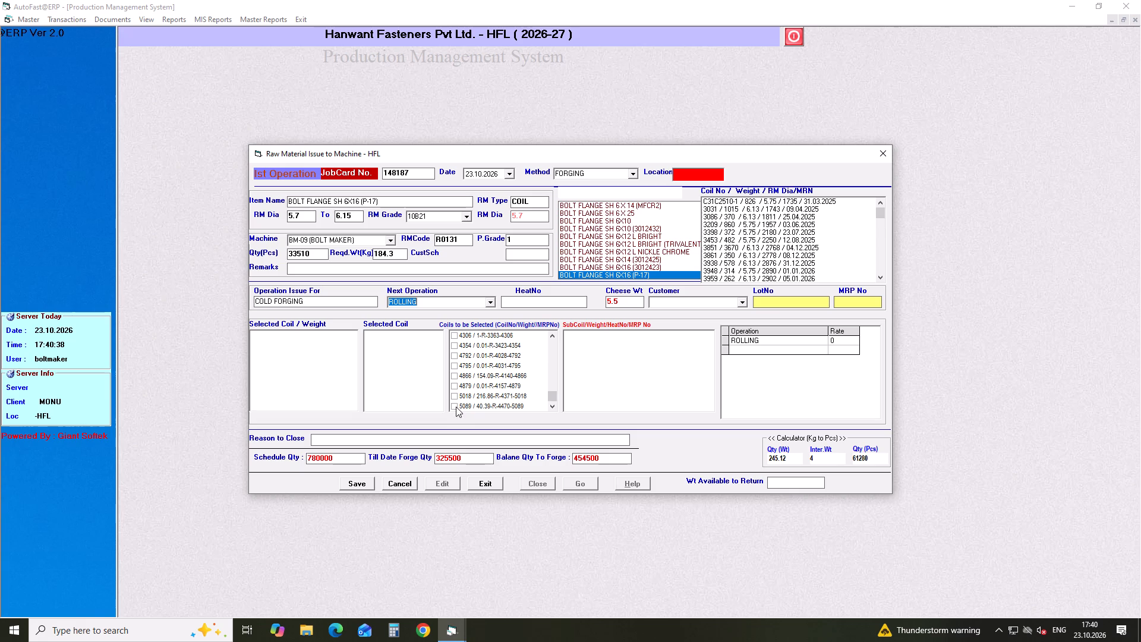
{"action": "left_click", "coordinate": [454, 407]}
{"action": "left_click_drag", "start_coordinate": [553, 395], "coordinate": [549, 356]}
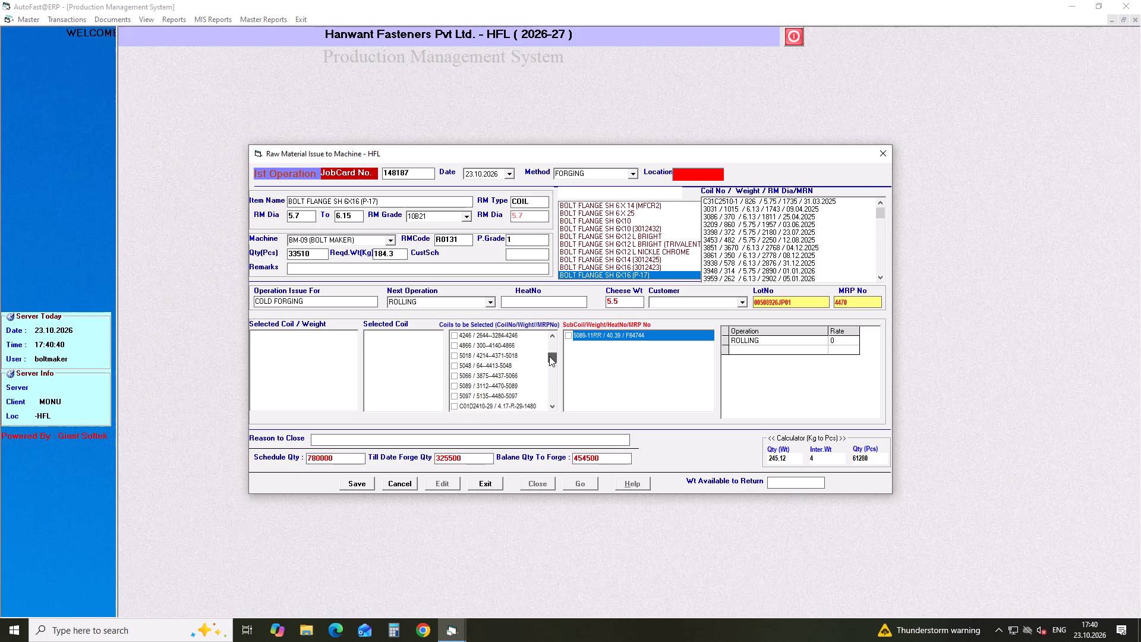
{"action": "left_click_drag", "start_coordinate": [549, 356], "coordinate": [550, 355]}
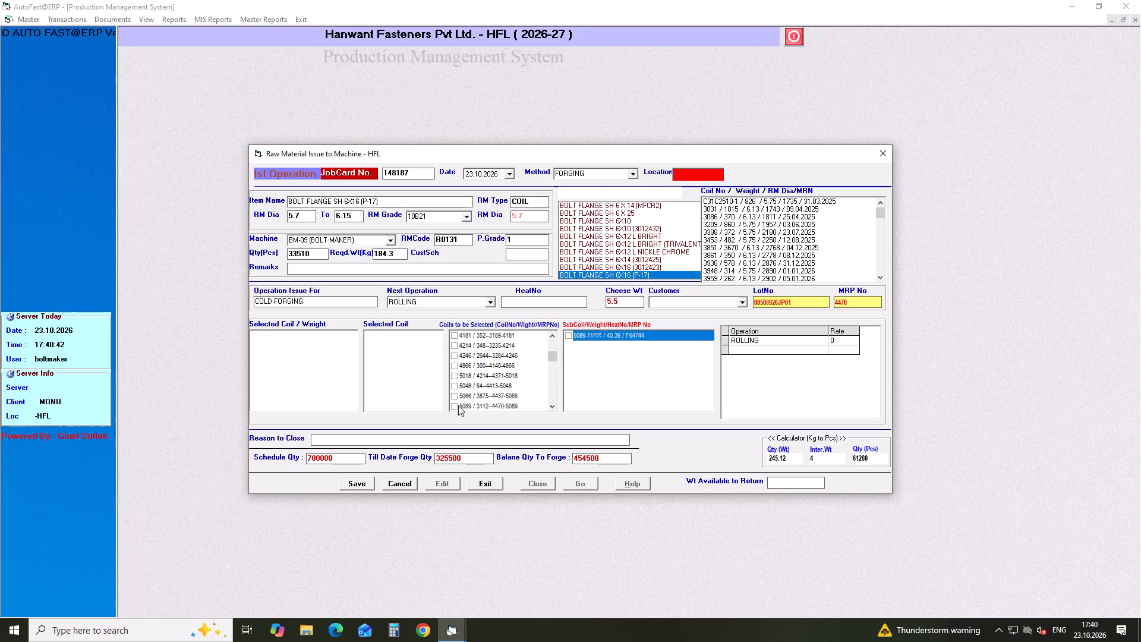
{"action": "left_click", "coordinate": [452, 405]}
{"action": "left_click", "coordinate": [568, 335]}
{"action": "left_click", "coordinate": [569, 344]}
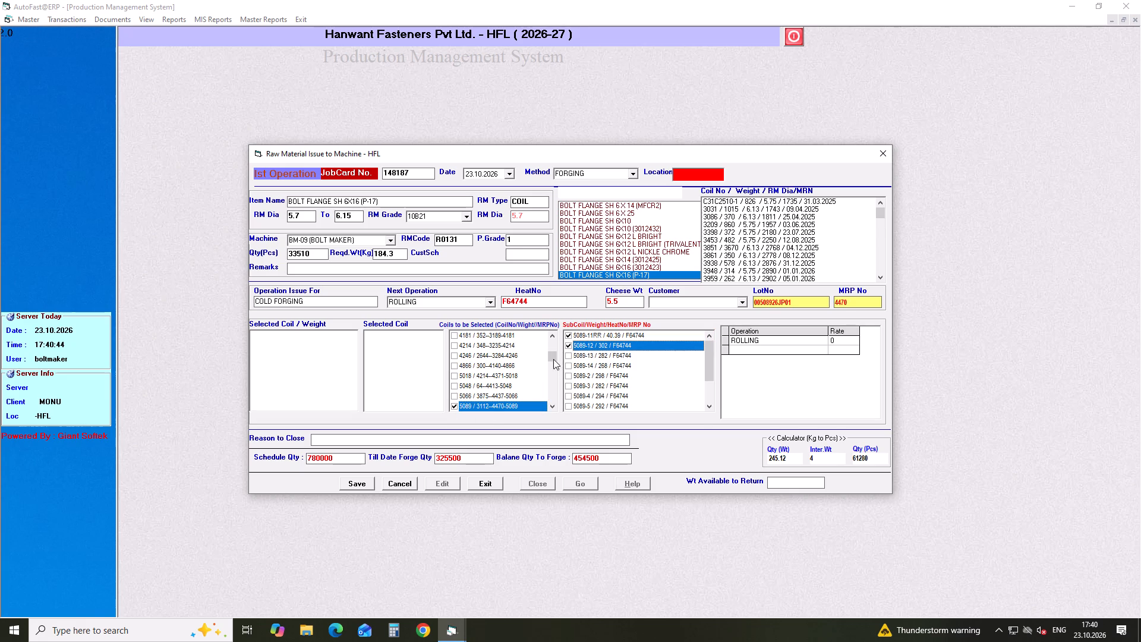
{"action": "left_click", "coordinate": [356, 484]}
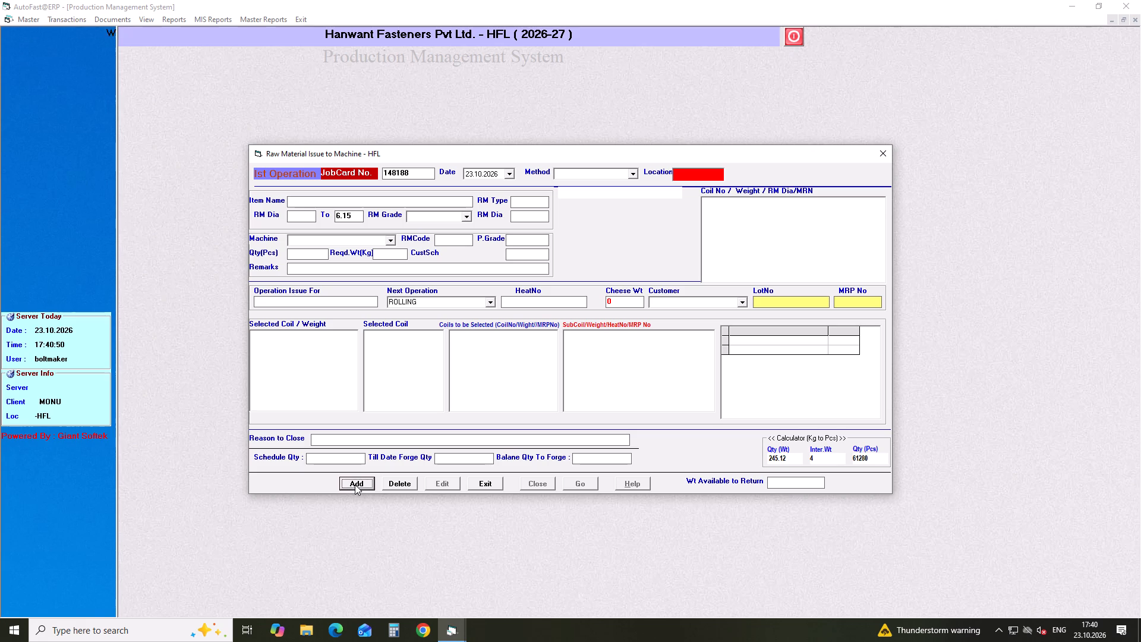
Start a seventh job card and set its method to FORGING.
{"action": "key", "text": "Return"}
{"action": "key", "text": "Return"}
{"action": "key", "text": "Return"}
{"action": "key", "text": "Left"}
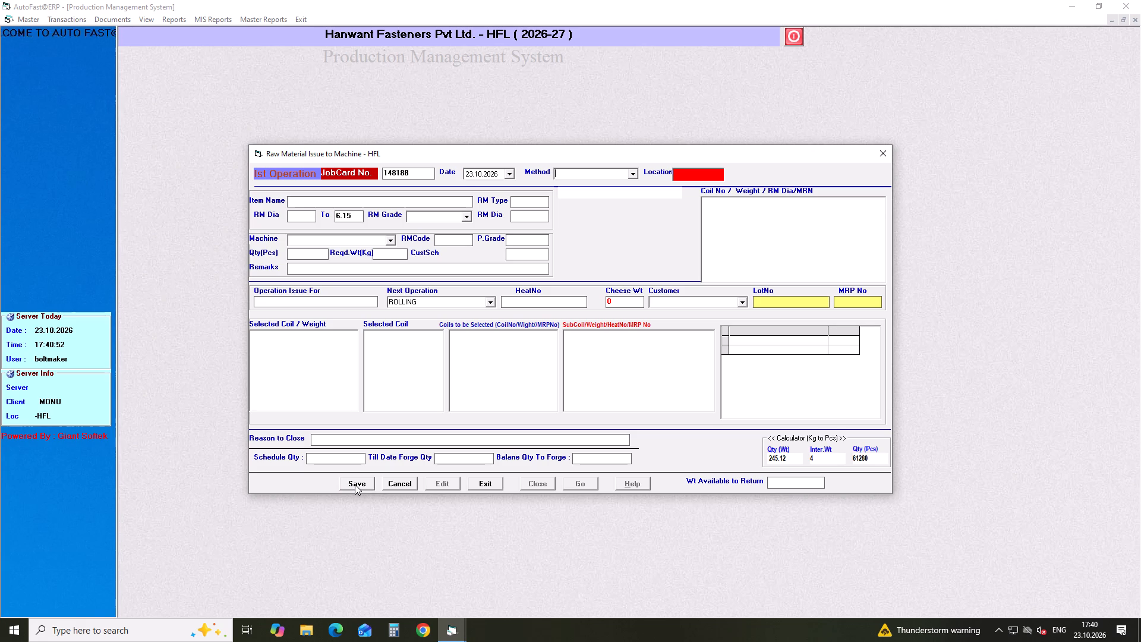
{"action": "key", "text": "Down"}
{"action": "key", "text": "Return"}
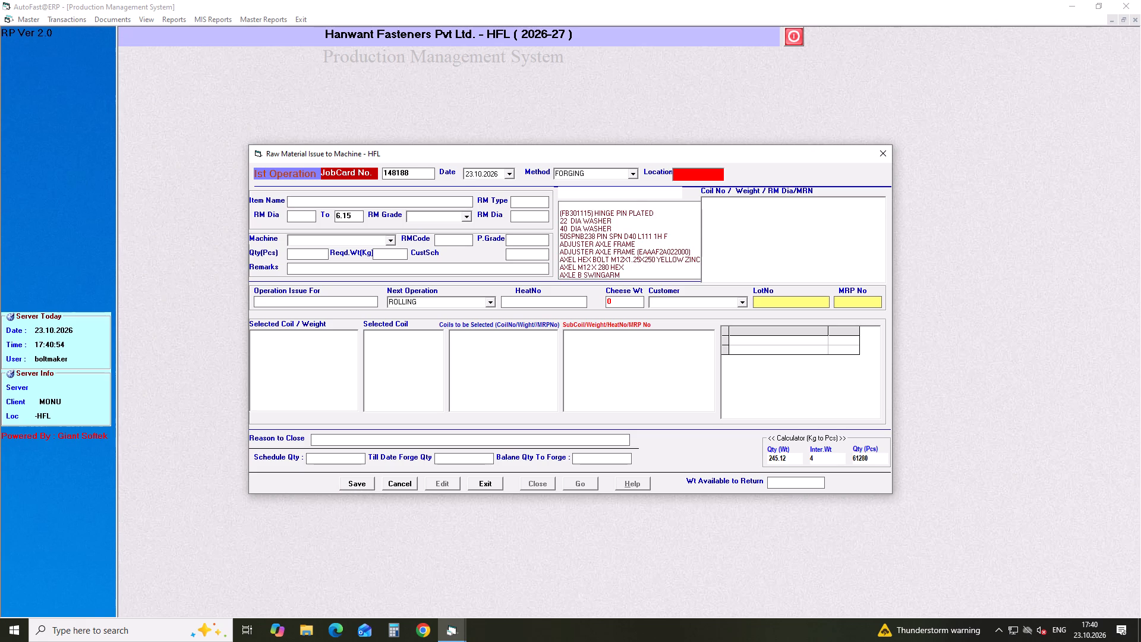
Set the seventh job card's item to SHCS M08X1.25X55 GR 12.9 H/T BLK SEMI-FINISH, accepting its raw material type and diameter range.
{"action": "key", "text": "a"}
{"action": "key", "text": "BackSpace"}
{"action": "type", "text": "SHCS M08"}
{"action": "key", "text": "Down"}
{"action": "key", "text": "Down"}
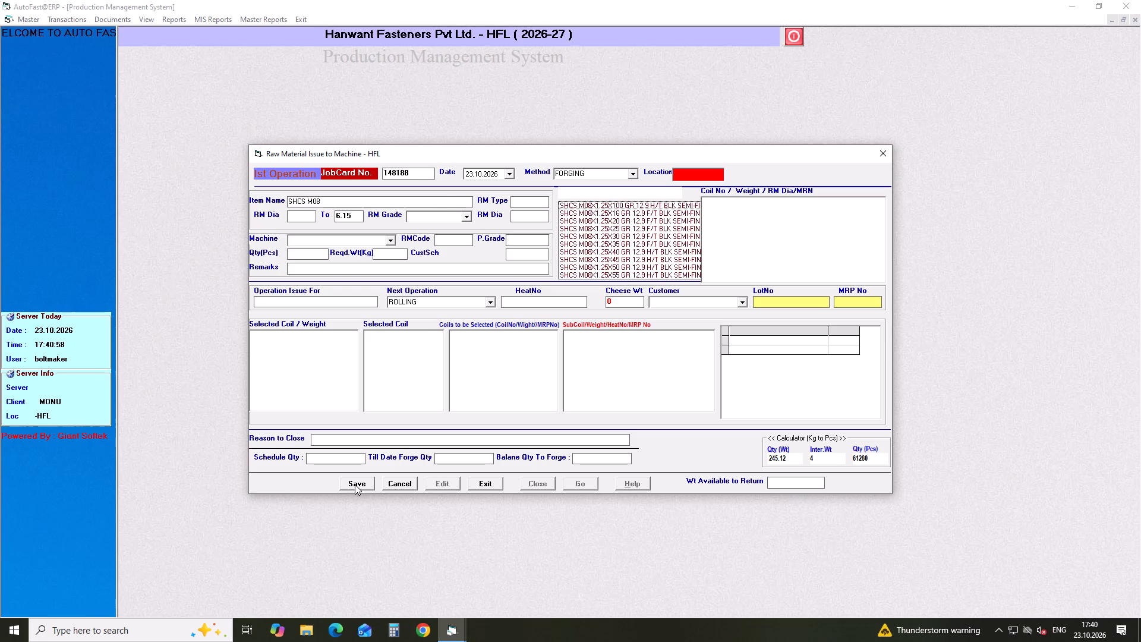
{"action": "key", "text": "Down"}
{"action": "key", "text": "Down"}
{"action": "key", "text": "Down"}
{"action": "key", "text": "Down"}
{"action": "key", "text": "Down"}
{"action": "key", "text": "Down"}
{"action": "key", "text": "Down"}
{"action": "key", "text": "Down"}
{"action": "key", "text": "Down"}
{"action": "key", "text": "Return"}
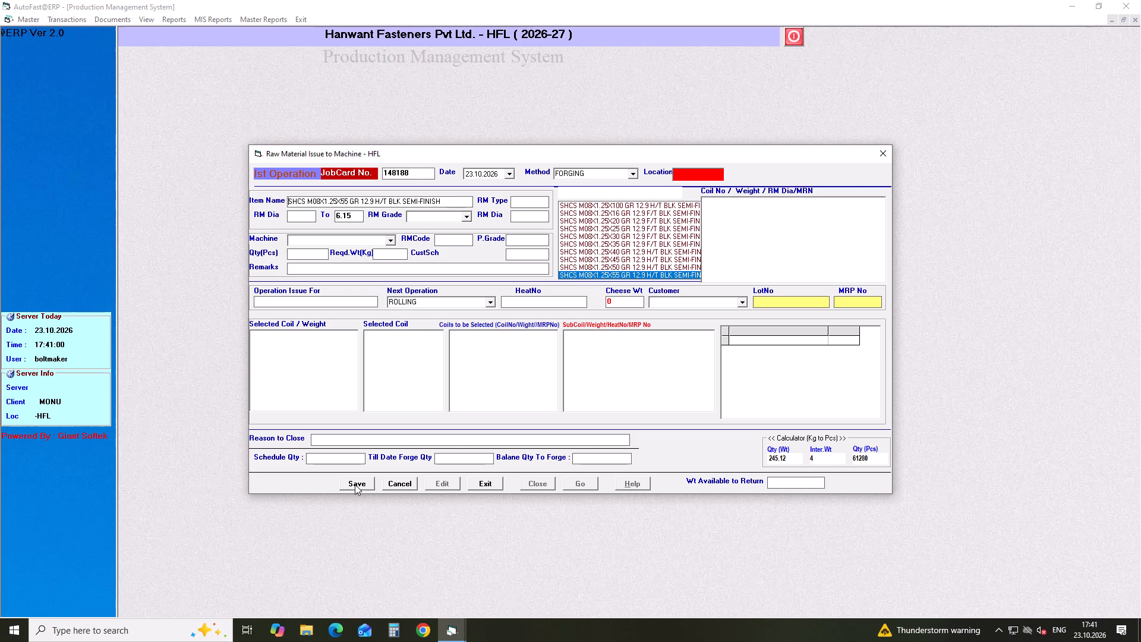
{"action": "key", "text": "Return"}
{"action": "key", "text": "Return"}
Set the seventh job card's raw material grade to 51B37 and its machine to BM-10 (BOLT MAKER).
{"action": "key", "text": "Left"}
{"action": "key", "text": "Down"}
{"action": "key", "text": "Return"}
{"action": "key", "text": "Return"}
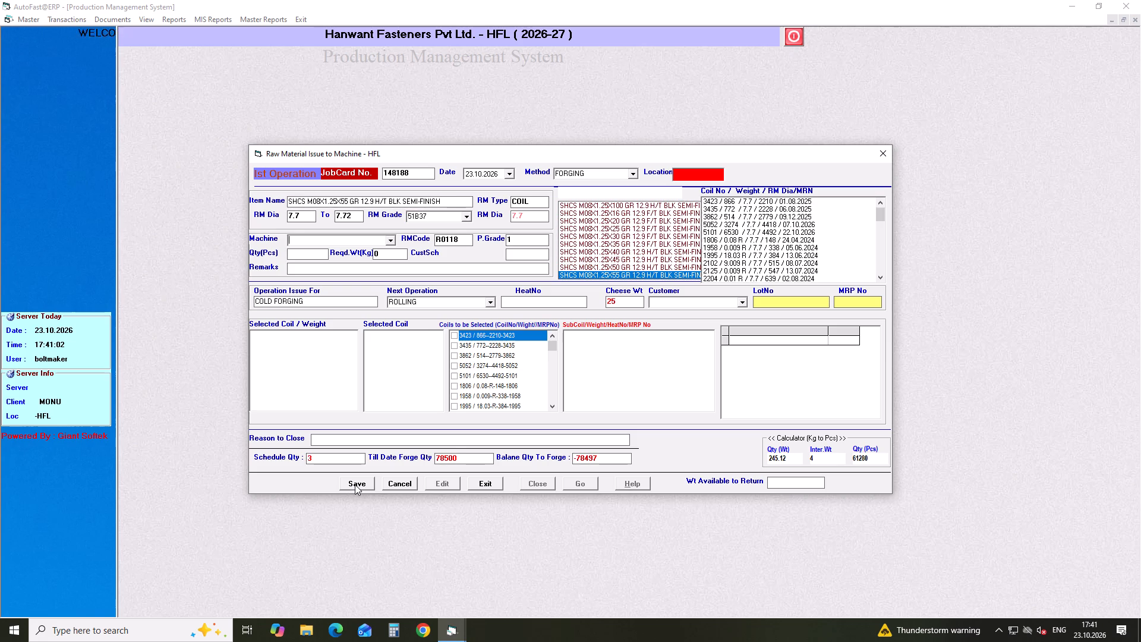
{"action": "type", "text": "BM"}
{"action": "key", "text": "Down"}
{"action": "key", "text": "Down"}
{"action": "key", "text": "Down"}
{"action": "key", "text": "Down"}
{"action": "key", "text": "Down"}
{"action": "key", "text": "Down"}
{"action": "key", "text": "Down"}
{"action": "key", "text": "Down"}
{"action": "key", "text": "Down"}
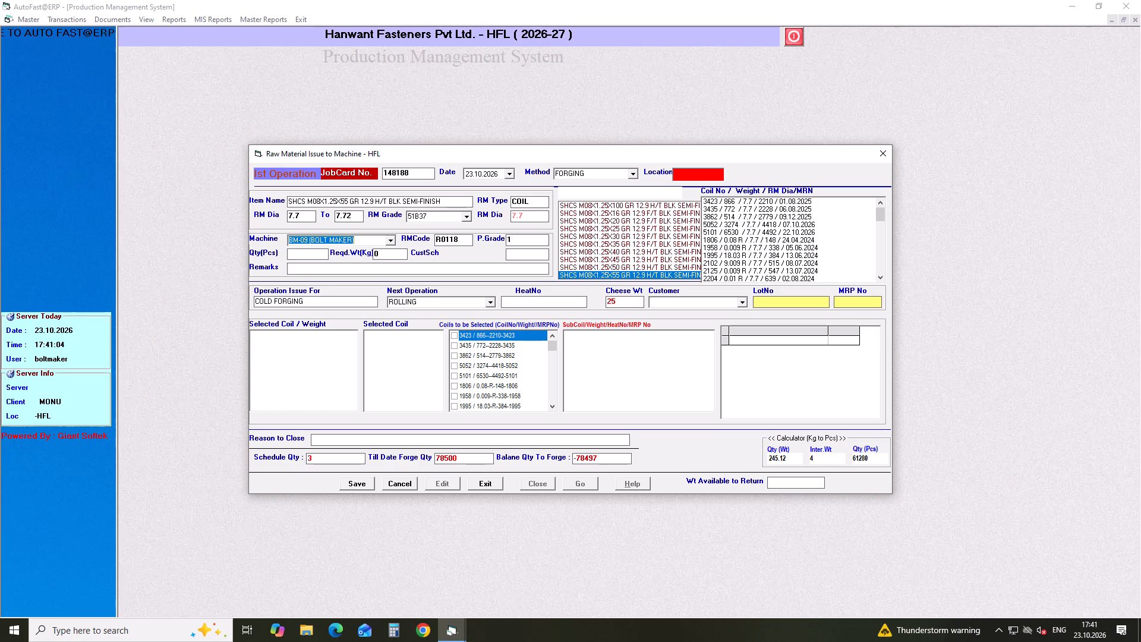
{"action": "key", "text": "Down"}
{"action": "key", "text": "Return"}
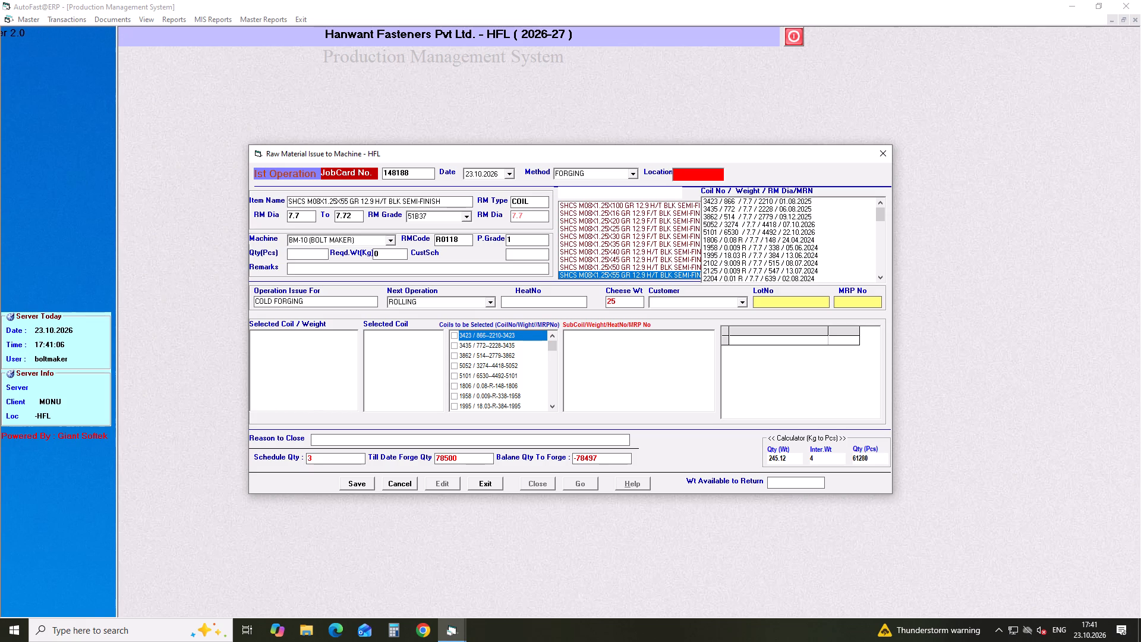
Set the M08X1.25X55 screw's quantity to 3100 pieces and accept ROLLING as the next operation.
{"action": "type", "text": "3100"}
{"action": "key", "text": "Return"}
{"action": "key", "text": "Return"}
{"action": "key", "text": "Return"}
{"action": "key", "text": "Return"}
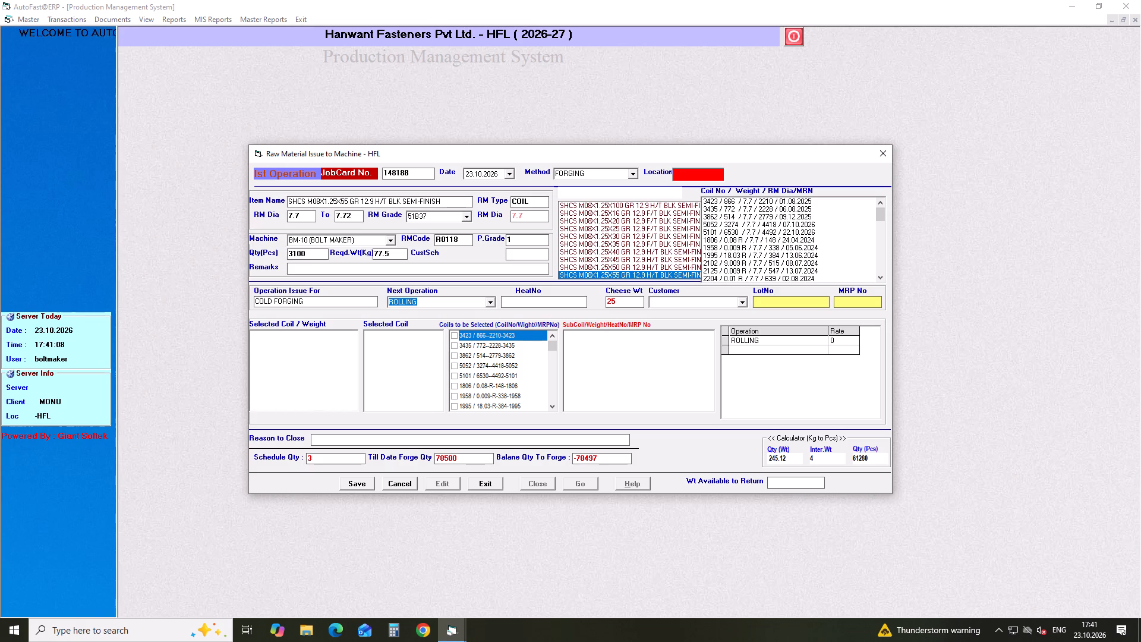
Select the 114.75 kg return entry of coil 5052 with sub-coil 5052-19R for the M08X1.25X55 screw and save the job card.
{"action": "left_click_drag", "start_coordinate": [552, 345], "coordinate": [551, 347]}
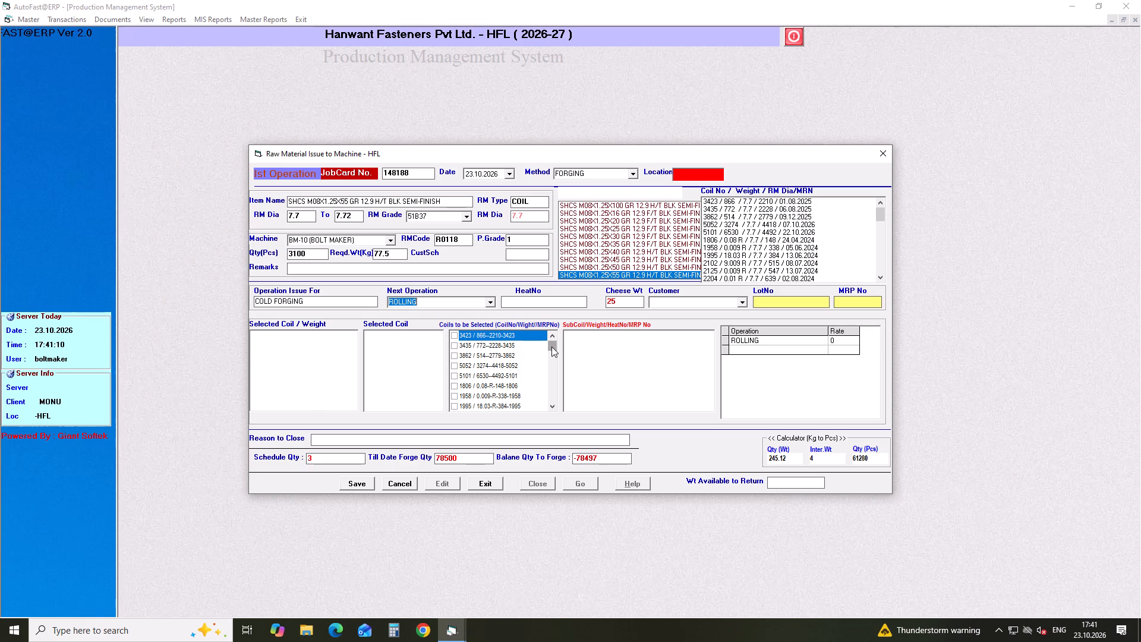
{"action": "left_click_drag", "start_coordinate": [551, 347], "coordinate": [550, 408]}
{"action": "left_click", "coordinate": [453, 405]}
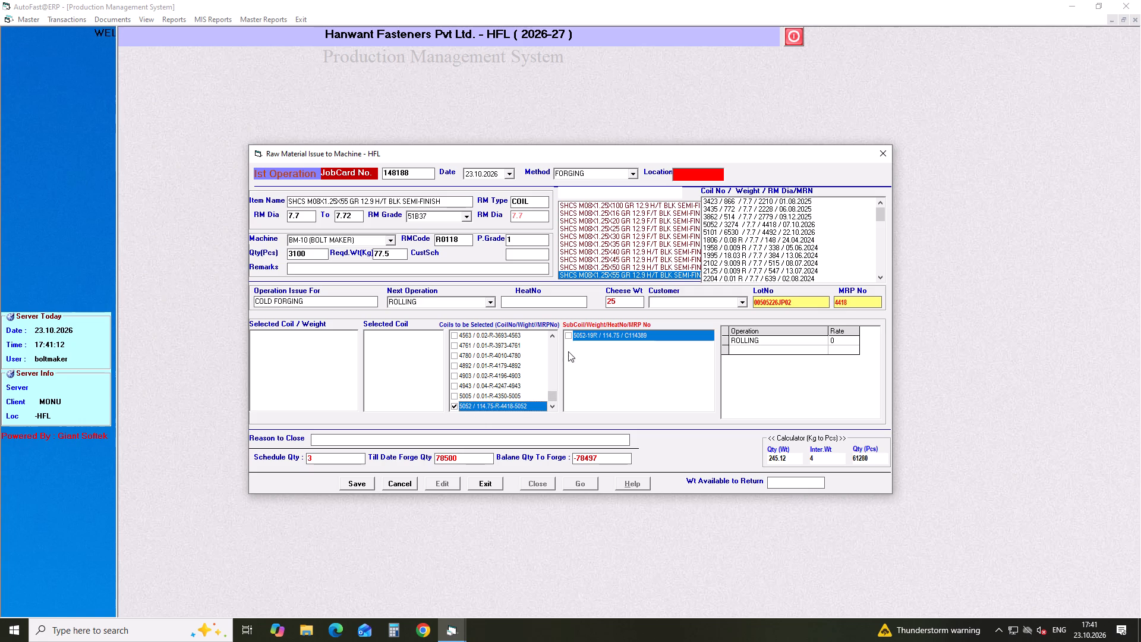
{"action": "left_click", "coordinate": [568, 338]}
{"action": "left_click", "coordinate": [364, 479]}
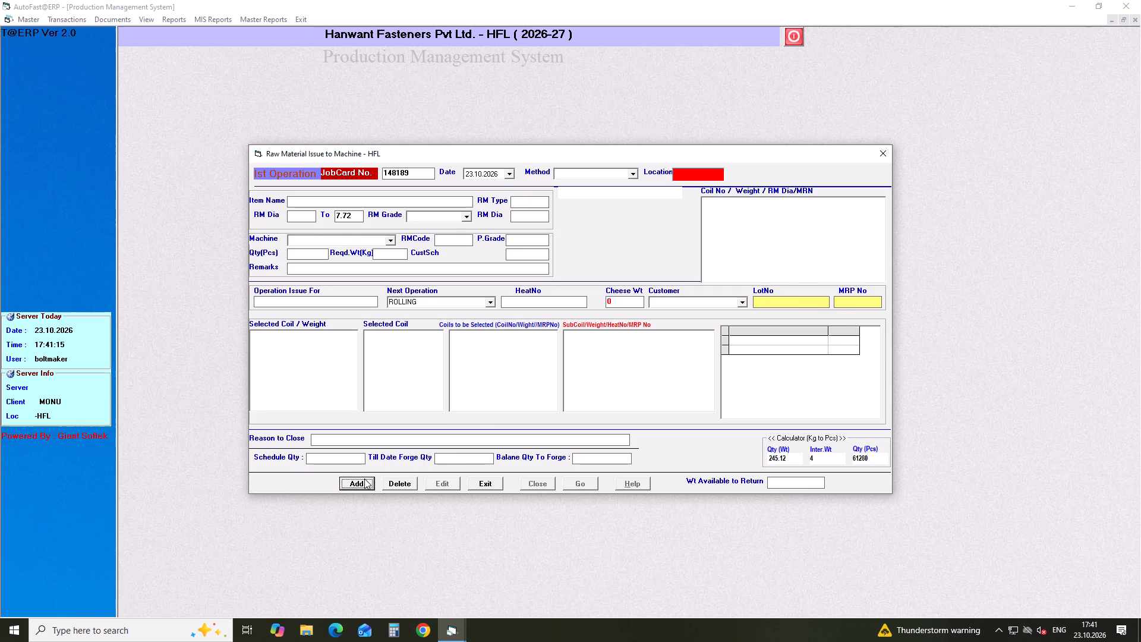
Start an eighth job card and set its method to FORGING.
{"action": "key", "text": "Return"}
{"action": "key", "text": "Return"}
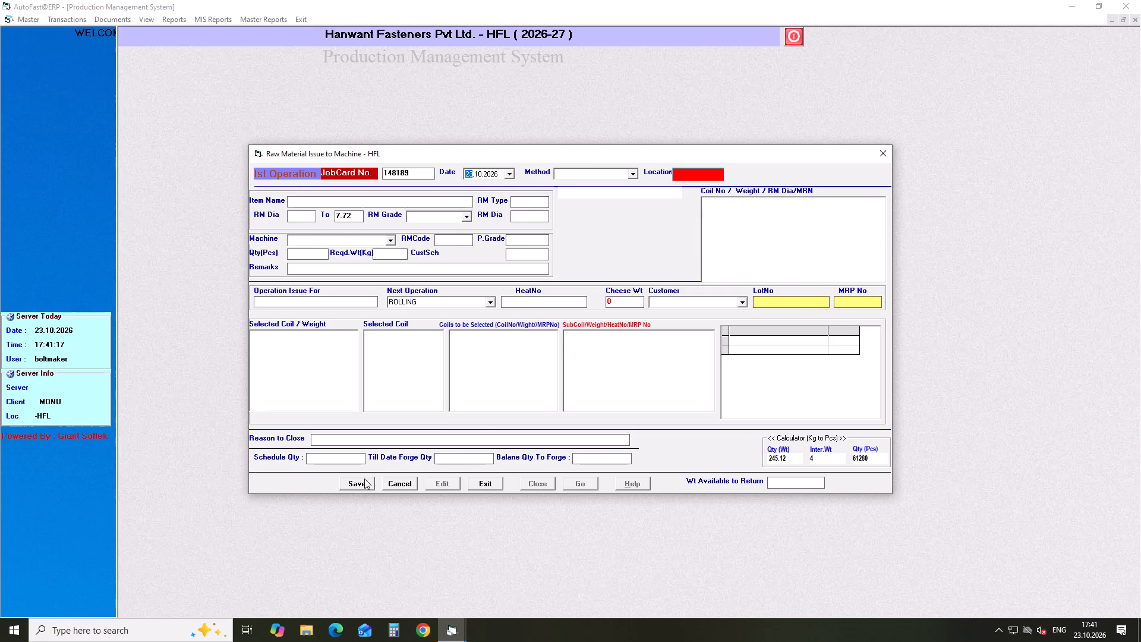
{"action": "key", "text": "Return"}
{"action": "key", "text": "Down"}
{"action": "key", "text": "Return"}
Set the eighth job card's item to SHCS M08X1.25X60 GR 12.9 H/T BLK SEMI-FINISH, accepting its raw material type and diameter range.
{"action": "type", "text": "SHCS M"}
{"action": "type", "text": "08"}
{"action": "key", "text": "Down"}
{"action": "key", "text": "Down"}
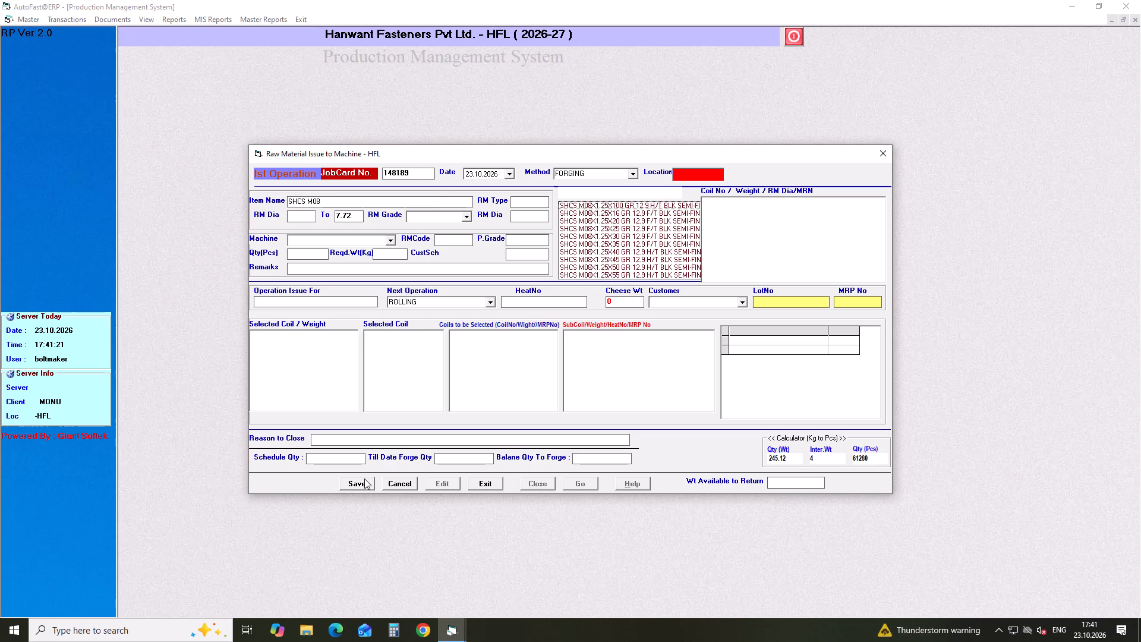
{"action": "key", "text": "Down"}
{"action": "key", "text": "Down"}
{"action": "key", "text": "Down"}
{"action": "key", "text": "Down"}
{"action": "key", "text": "Down"}
{"action": "key", "text": "Down"}
{"action": "key", "text": "Down"}
{"action": "key", "text": "Down"}
{"action": "key", "text": "Down"}
{"action": "key", "text": "Down"}
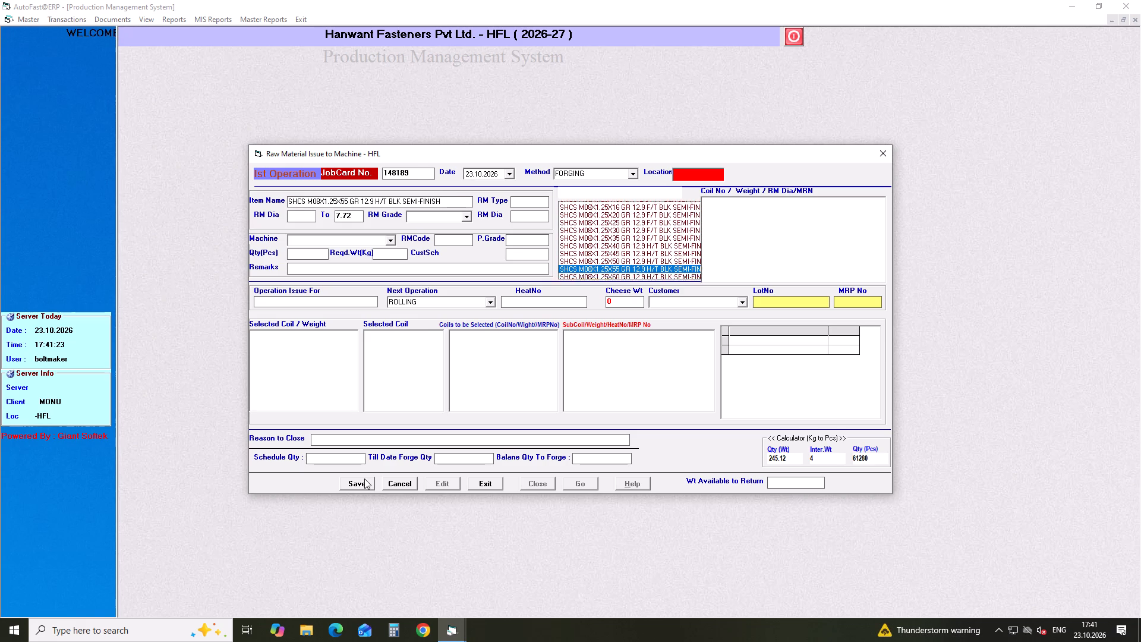
{"action": "key", "text": "Return"}
{"action": "key", "text": "Return"}
{"action": "key", "text": "Return"}
Set the eighth job card's raw material grade to 51B37 and its machine to BM-10 (BOLT MAKER).
{"action": "key", "text": "Left"}
{"action": "key", "text": "Down"}
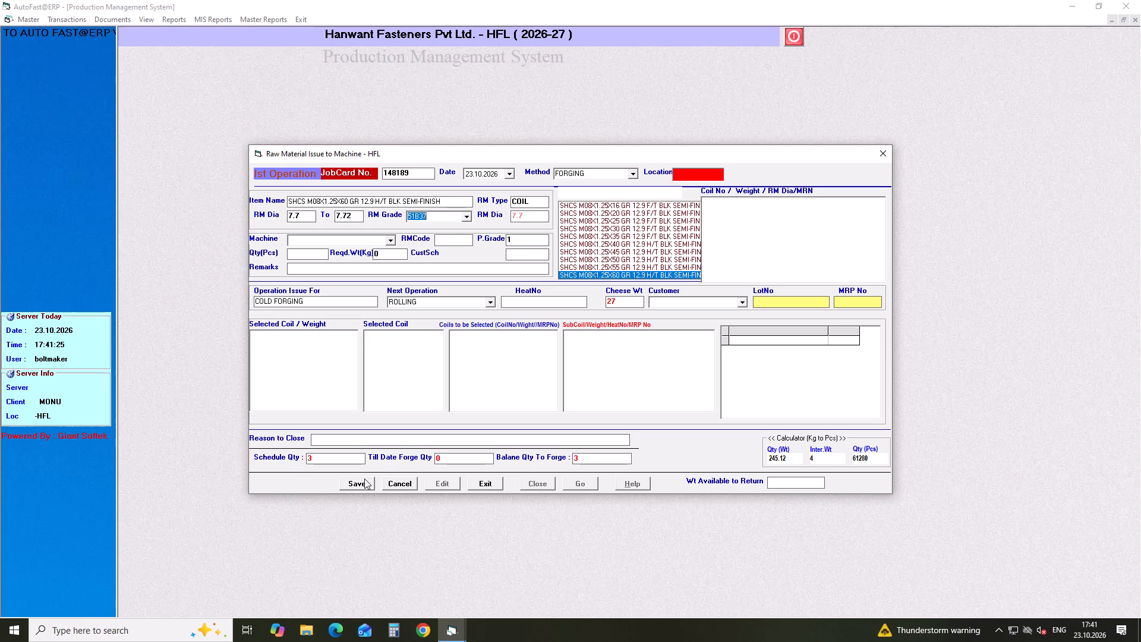
{"action": "key", "text": "Return"}
{"action": "key", "text": "Return"}
{"action": "type", "text": "BM"}
{"action": "key", "text": "Down"}
{"action": "key", "text": "Down"}
{"action": "key", "text": "Down"}
{"action": "key", "text": "Down"}
{"action": "key", "text": "Down"}
{"action": "key", "text": "Down"}
{"action": "key", "text": "Down"}
{"action": "key", "text": "Down"}
{"action": "key", "text": "Down"}
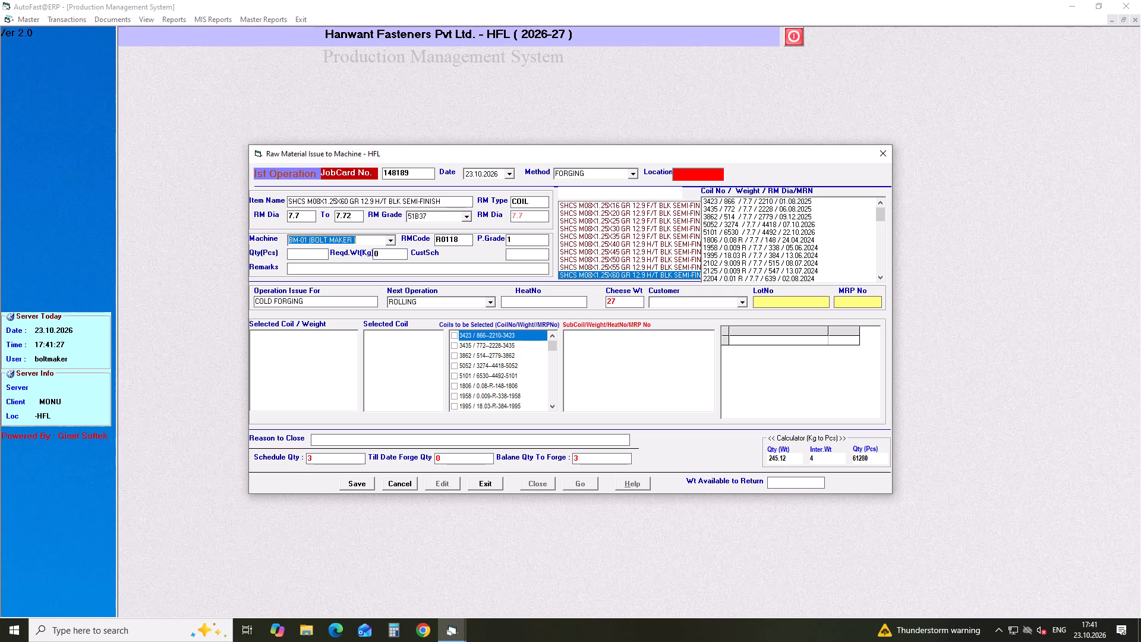
{"action": "key", "text": "Down"}
{"action": "key", "text": "Down"}
{"action": "key", "text": "Up"}
{"action": "key", "text": "Return"}
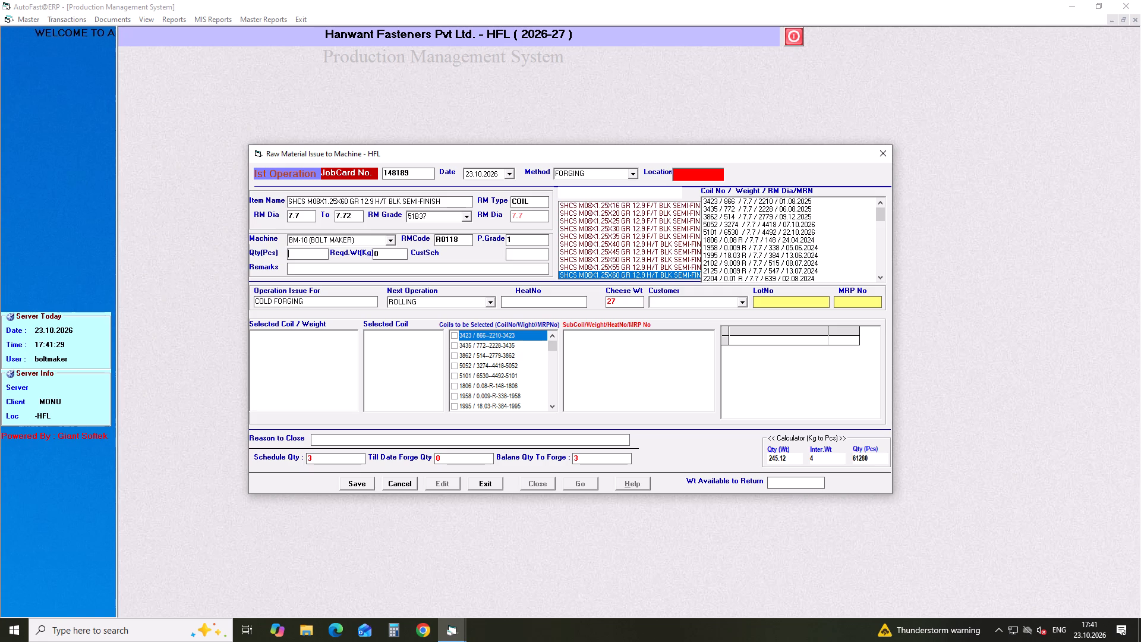
Set the M08X1.25X60 screw's quantity to 29020 pieces and accept ROLLING as the next operation.
{"action": "type", "text": "29020"}
{"action": "key", "text": "Return"}
{"action": "key", "text": "Return"}
{"action": "key", "text": "Return"}
{"action": "key", "text": "Return"}
{"action": "key", "text": "Return"}
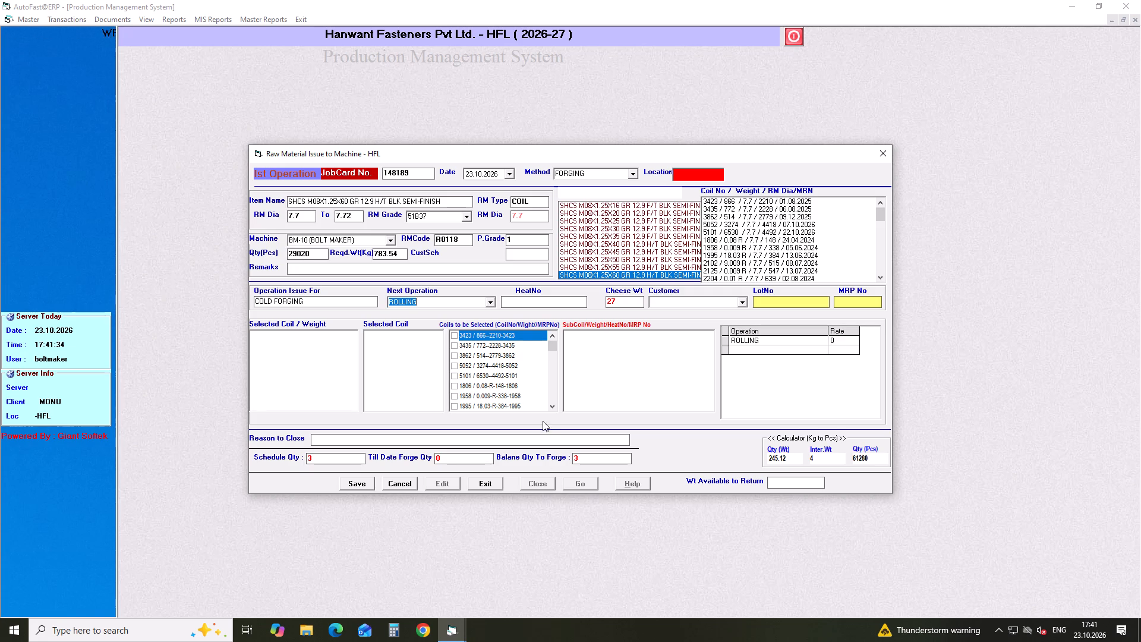
Select coil 5052 with sub-coils 5052-21, 5052-22 and 5052-23 for the M08X1.25X60 screw and save the job card.
{"action": "left_click", "coordinate": [454, 368]}
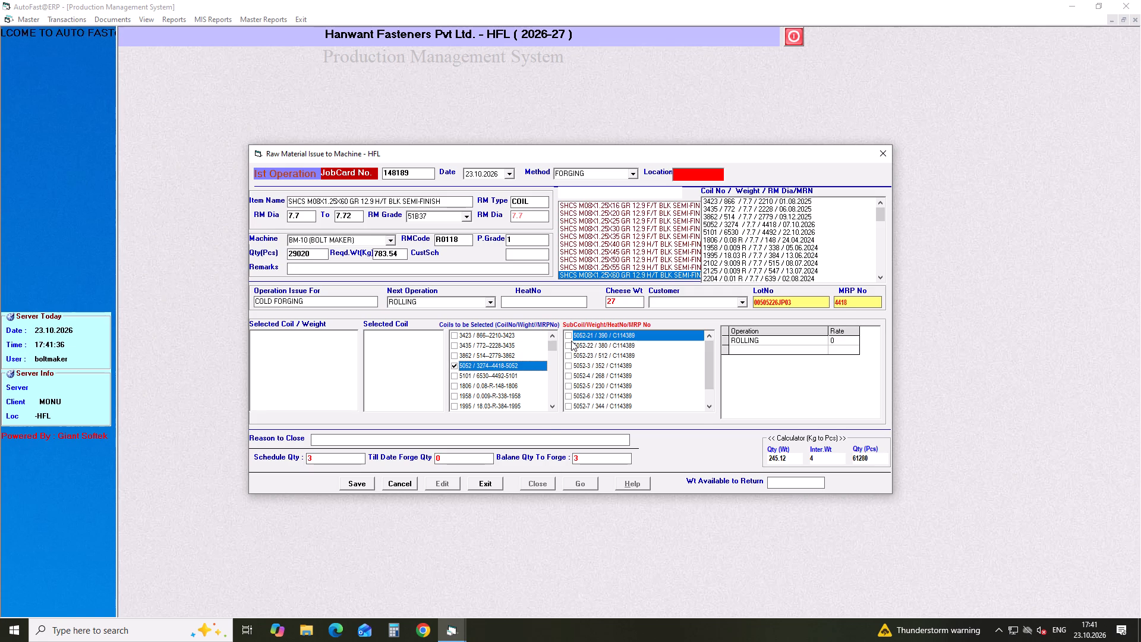
{"action": "left_click", "coordinate": [569, 338]}
{"action": "left_click", "coordinate": [568, 344]}
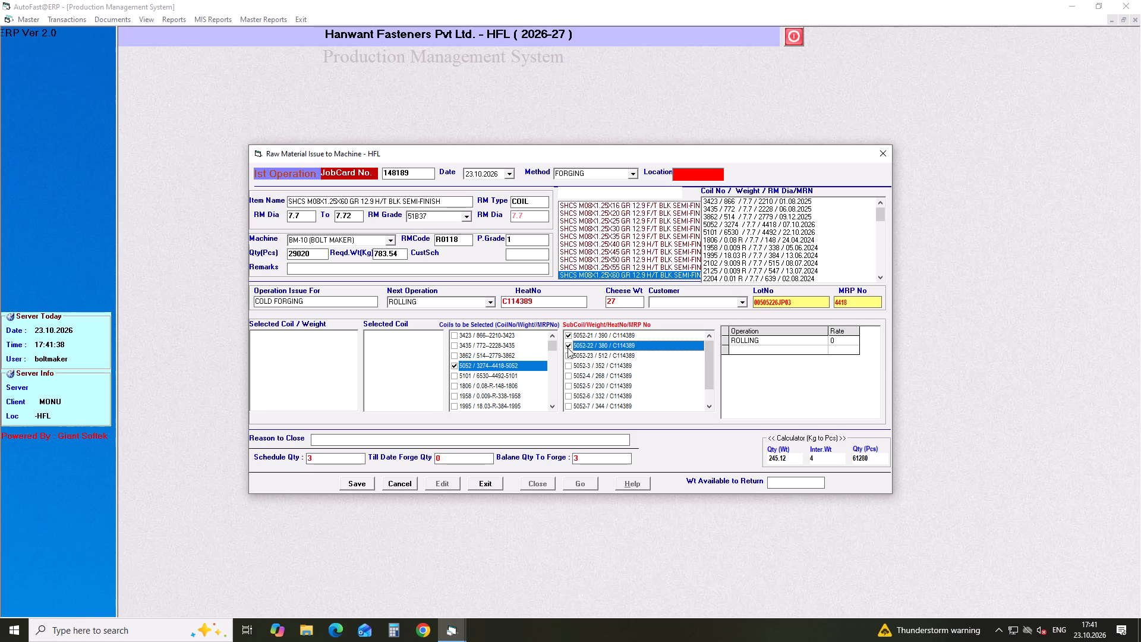
{"action": "left_click", "coordinate": [364, 480]}
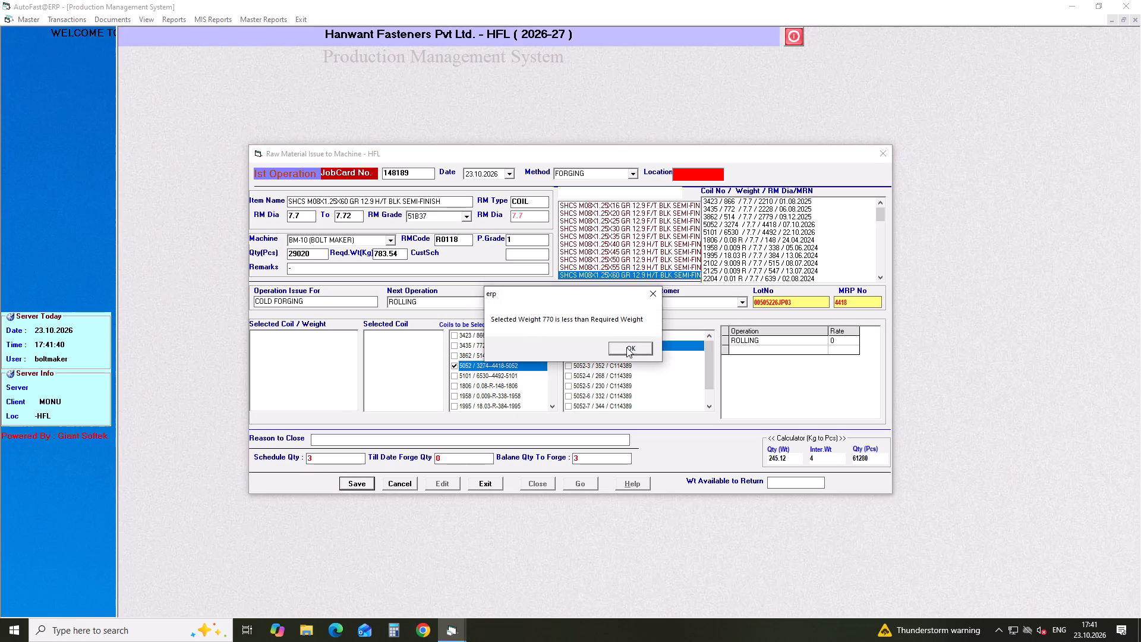
{"action": "left_click", "coordinate": [626, 347]}
{"action": "left_click", "coordinate": [569, 357]}
{"action": "left_click", "coordinate": [368, 482]}
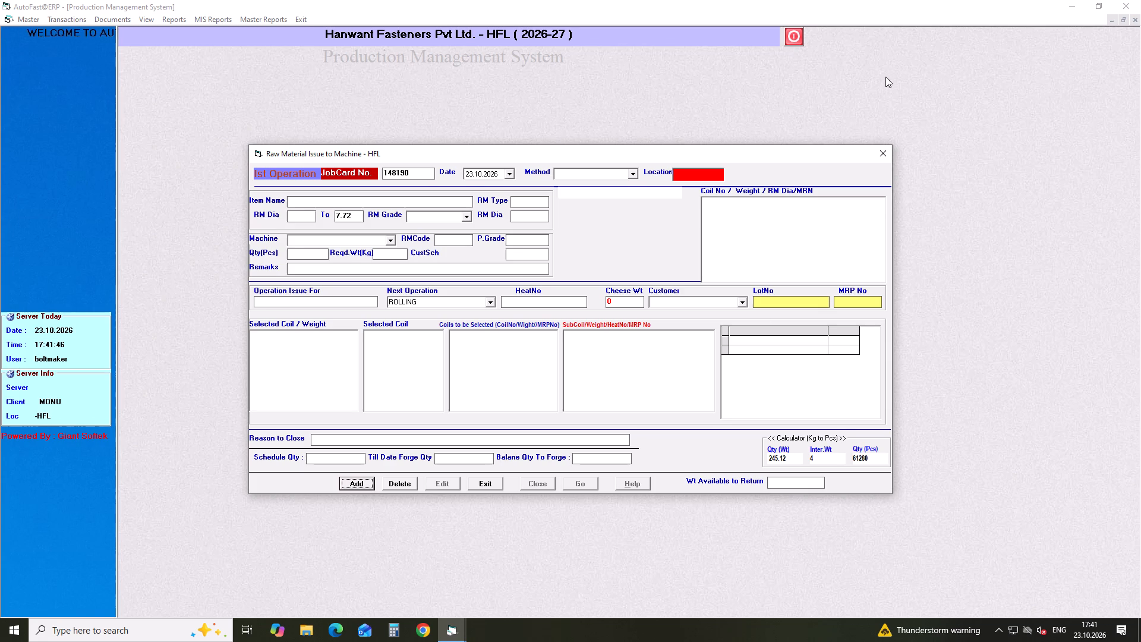
Close the Raw Material Issue to Machine form.
{"action": "left_click", "coordinate": [883, 144]}
{"action": "left_click", "coordinate": [884, 153]}
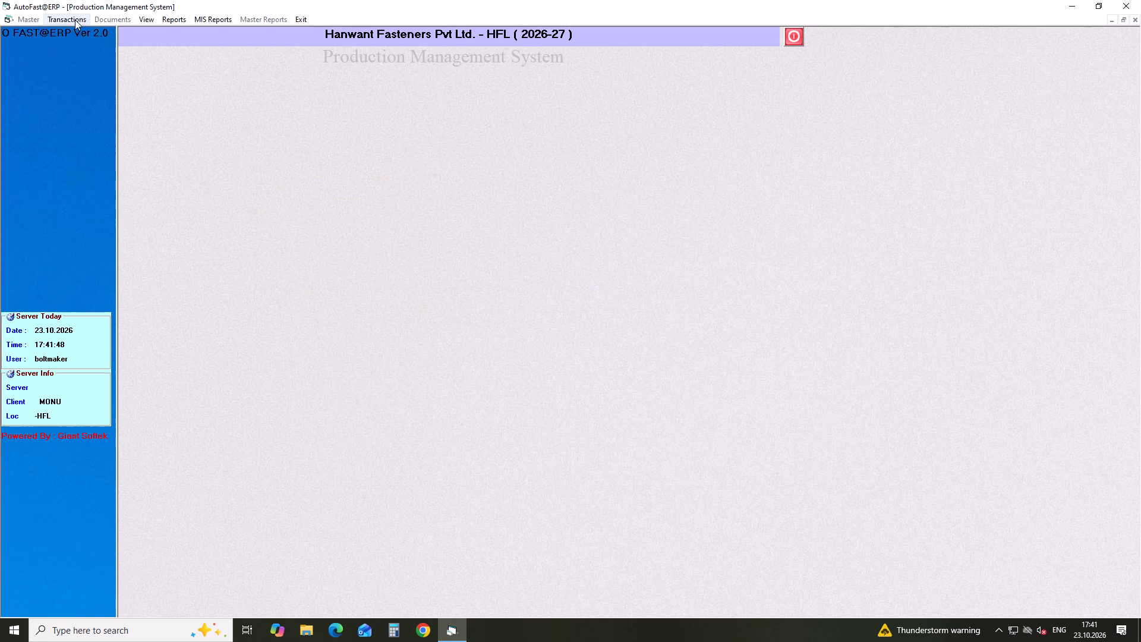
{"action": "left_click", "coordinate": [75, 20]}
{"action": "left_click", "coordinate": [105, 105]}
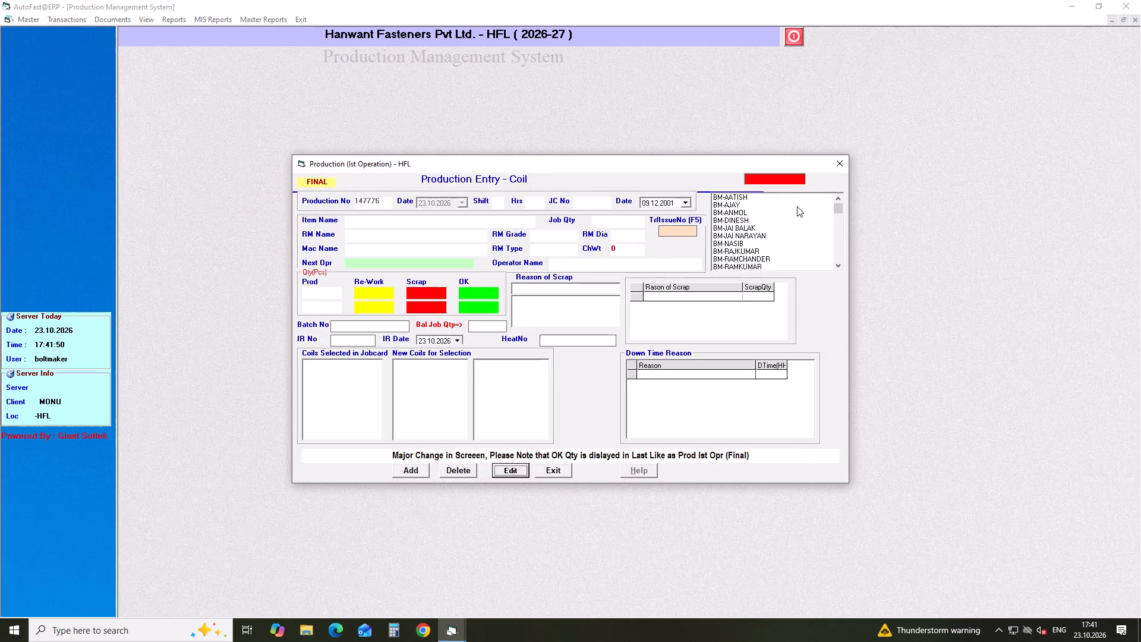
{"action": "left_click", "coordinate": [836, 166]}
Open the preliminary first-operation coil production entry and start a new entry dated 23.10.2026.
{"action": "left_click", "coordinate": [86, 16]}
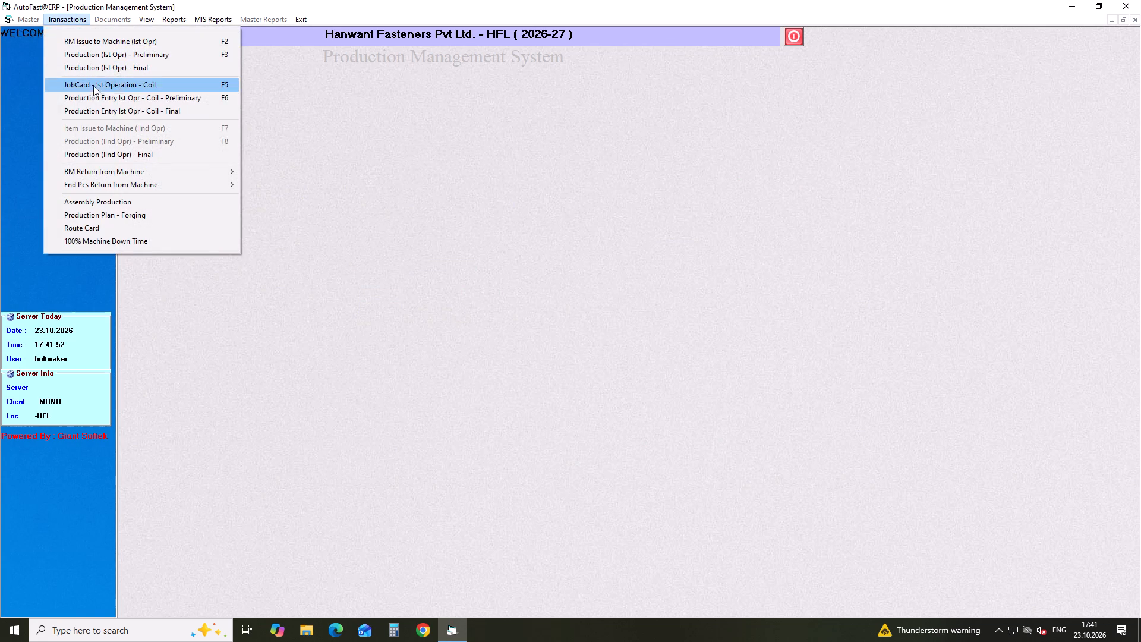
{"action": "left_click", "coordinate": [97, 95]}
{"action": "key", "text": "Return"}
{"action": "key", "text": "Return"}
{"action": "key", "text": "Return"}
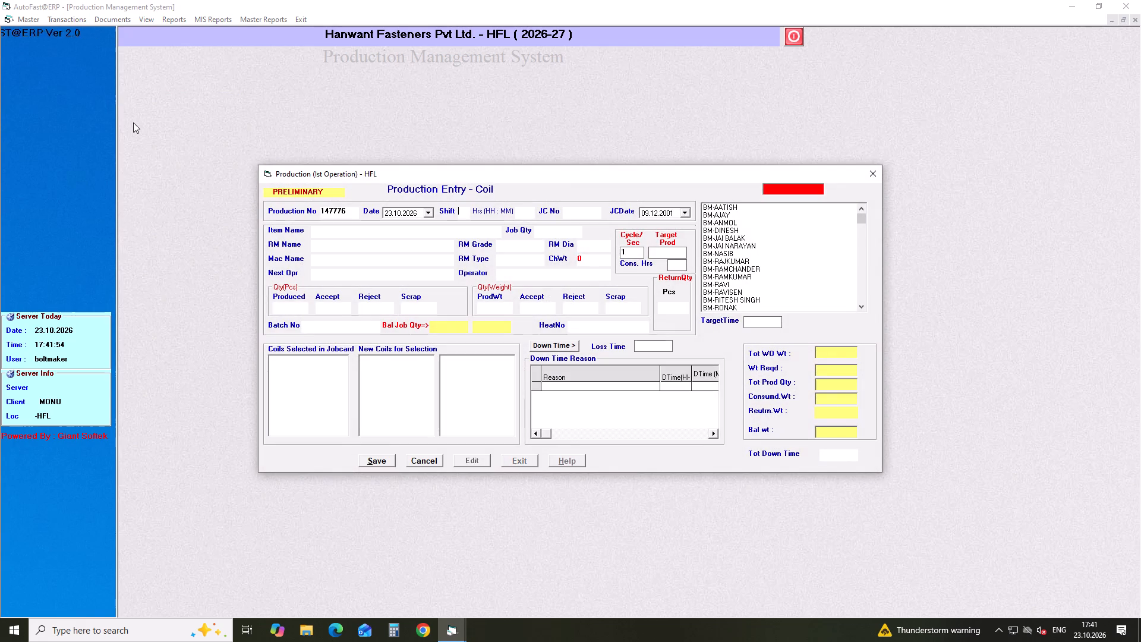
Set the first production entry to shift A, 9.5 hours and job card 148182, accepting the job card's item details.
{"action": "key", "text": "a"}
{"action": "key", "text": "Return"}
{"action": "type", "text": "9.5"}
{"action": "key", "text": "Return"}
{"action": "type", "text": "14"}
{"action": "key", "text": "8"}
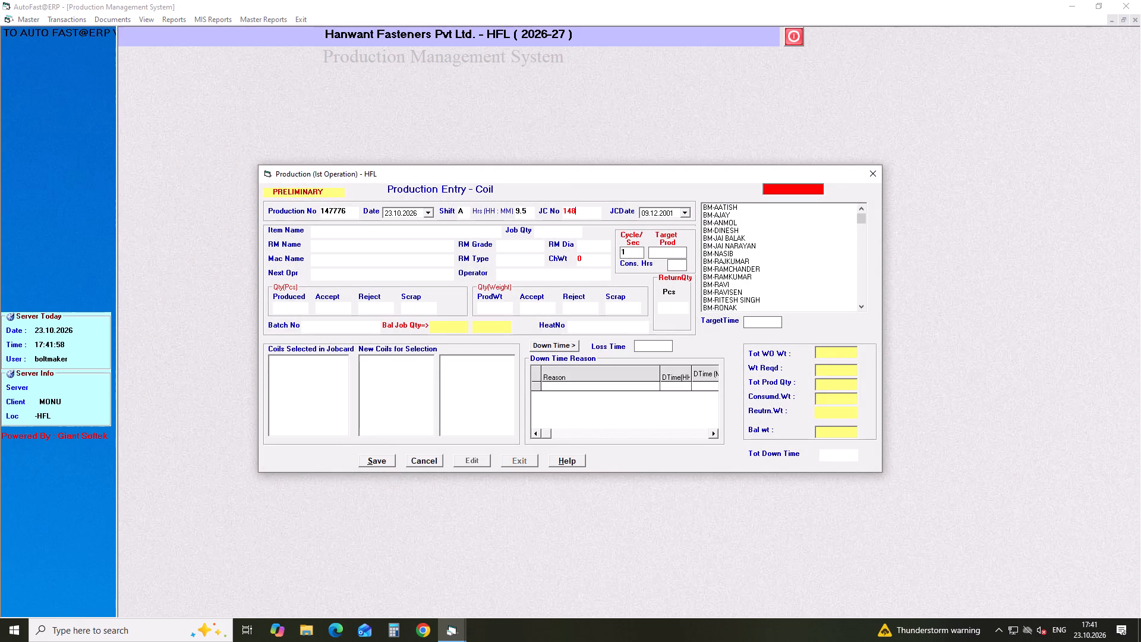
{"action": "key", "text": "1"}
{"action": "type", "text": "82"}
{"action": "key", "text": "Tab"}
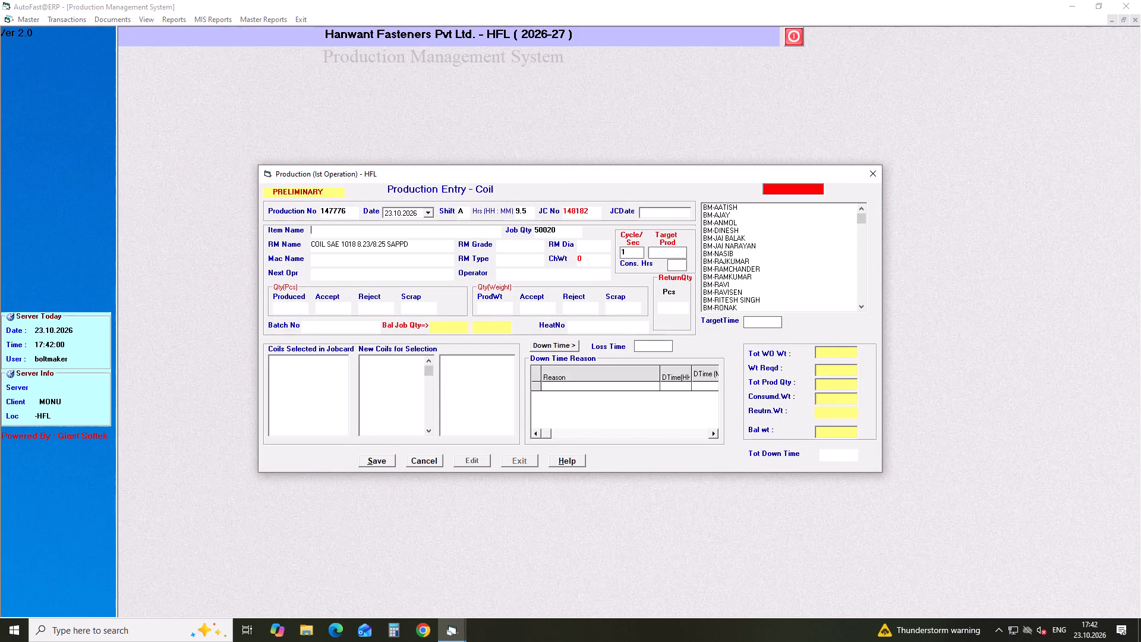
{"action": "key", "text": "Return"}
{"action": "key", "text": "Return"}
Assign the operator matching BM-N to the nut insert entry and set its produced quantity to 50020 pieces.
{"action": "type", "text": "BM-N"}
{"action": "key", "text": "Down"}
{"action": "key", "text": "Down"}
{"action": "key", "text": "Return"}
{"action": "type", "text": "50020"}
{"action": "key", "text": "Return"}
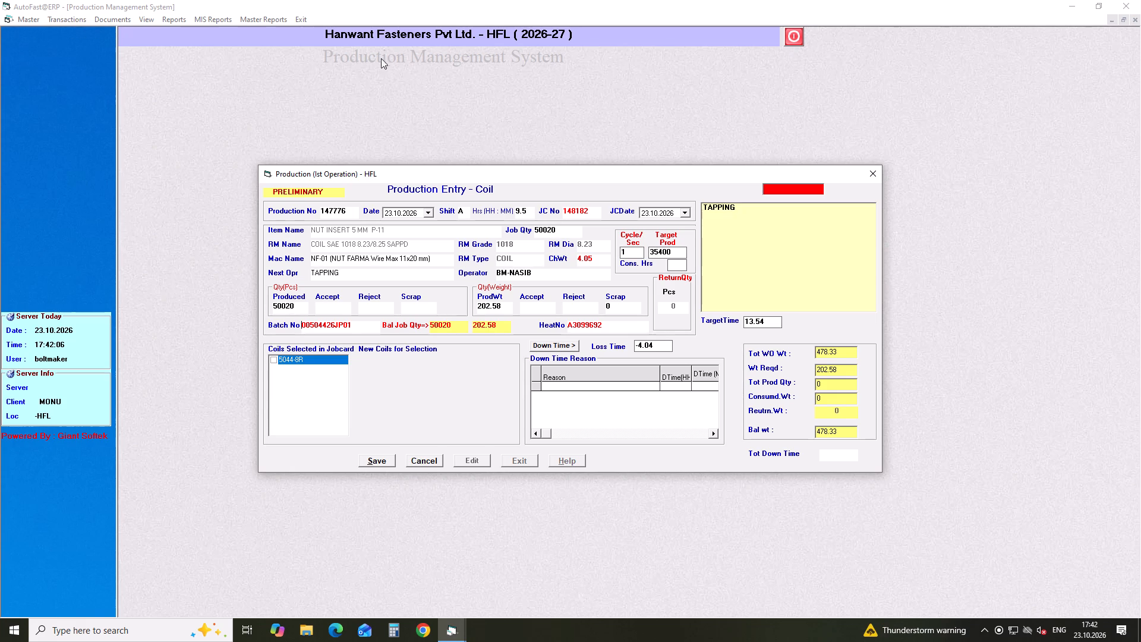
Set the nut insert entry's cycle time to 0.65 seconds.
{"action": "left_click_drag", "start_coordinate": [636, 248], "coordinate": [605, 254]}
{"action": "type", "text": "0.65"}
{"action": "key", "text": "Return"}
{"action": "key", "text": "Return"}
{"action": "key", "text": "Return"}
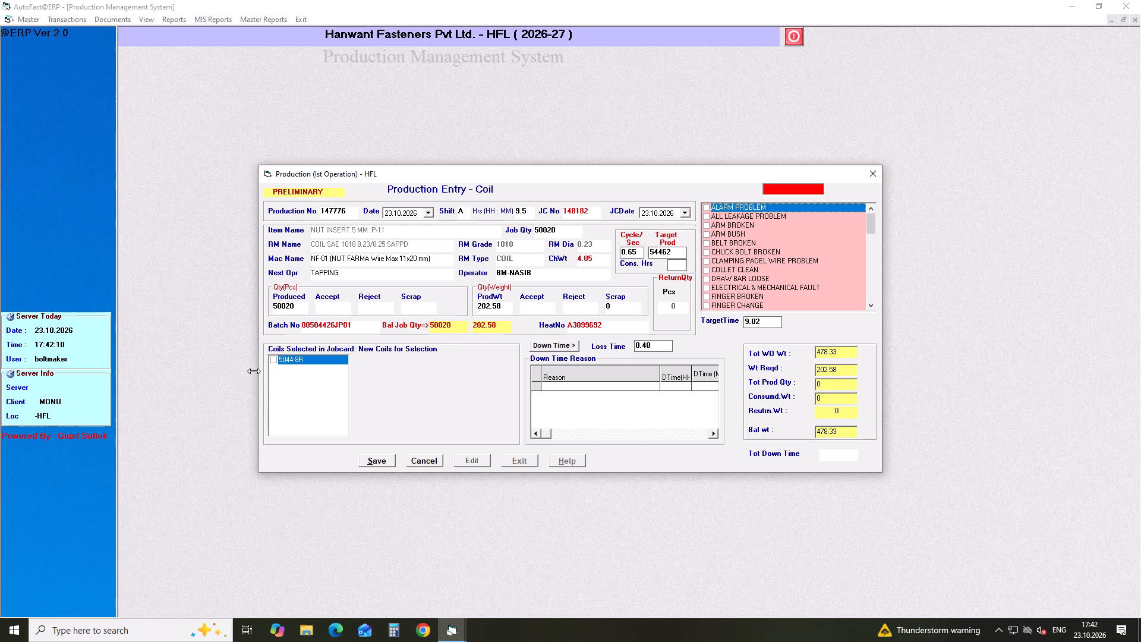
Select job card coil 5044-8R for the nut insert entry and save it.
{"action": "left_click", "coordinate": [269, 360]}
{"action": "left_click", "coordinate": [366, 457]}
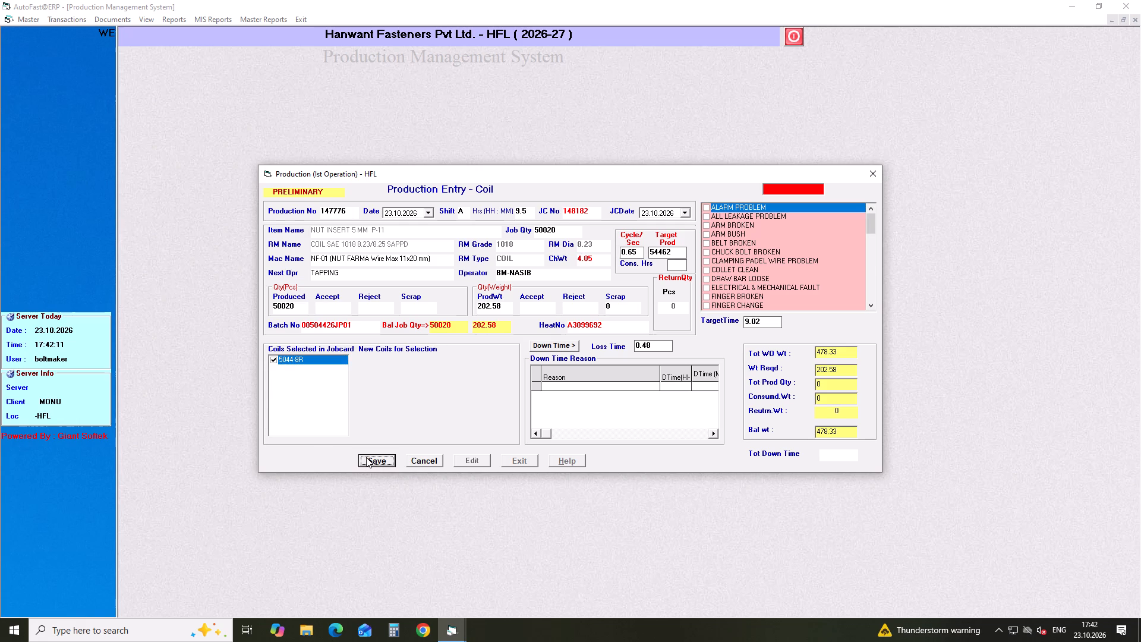
Start a second preliminary production entry for shift A with 9.5 hours and job card 148183.
{"action": "key", "text": "Return"}
{"action": "key", "text": "Return"}
{"action": "key", "text": "Return"}
{"action": "key", "text": "a"}
{"action": "key", "text": "Return"}
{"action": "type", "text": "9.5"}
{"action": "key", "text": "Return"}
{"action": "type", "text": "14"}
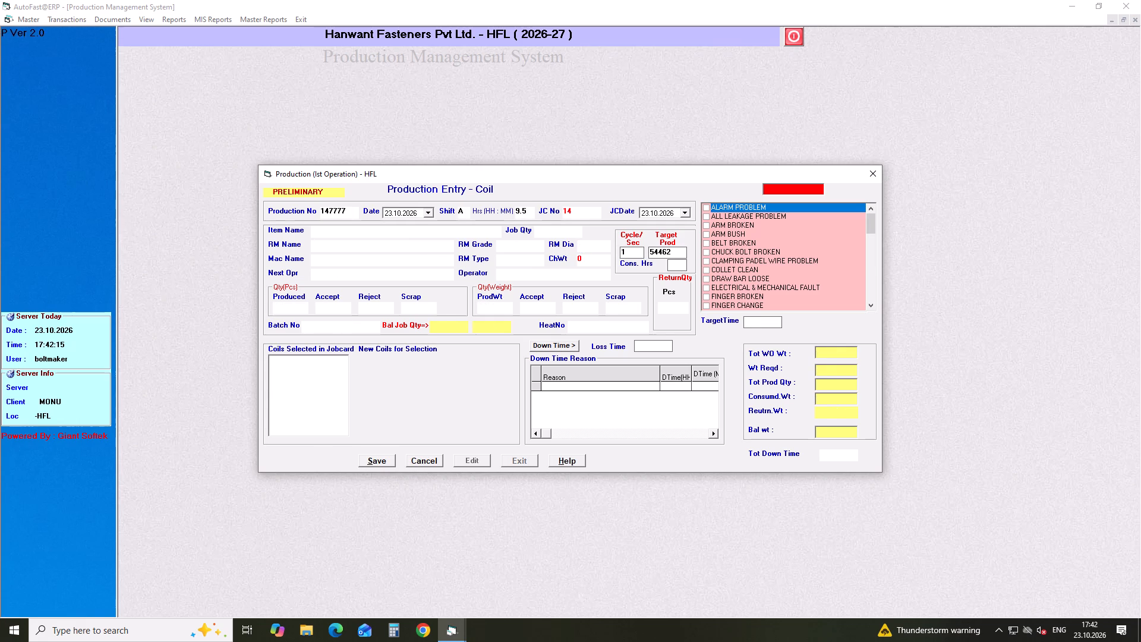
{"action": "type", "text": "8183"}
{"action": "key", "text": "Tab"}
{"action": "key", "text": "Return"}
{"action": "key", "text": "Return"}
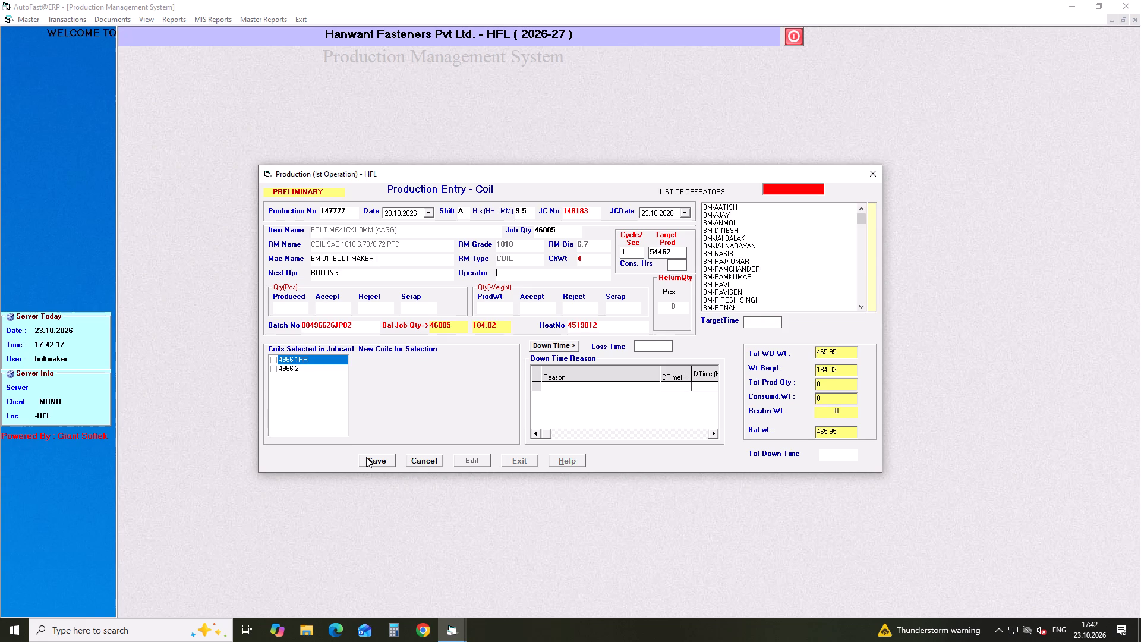
Assign the operator matching BM-RI to the M6X10X1.0MM bolt's production entry.
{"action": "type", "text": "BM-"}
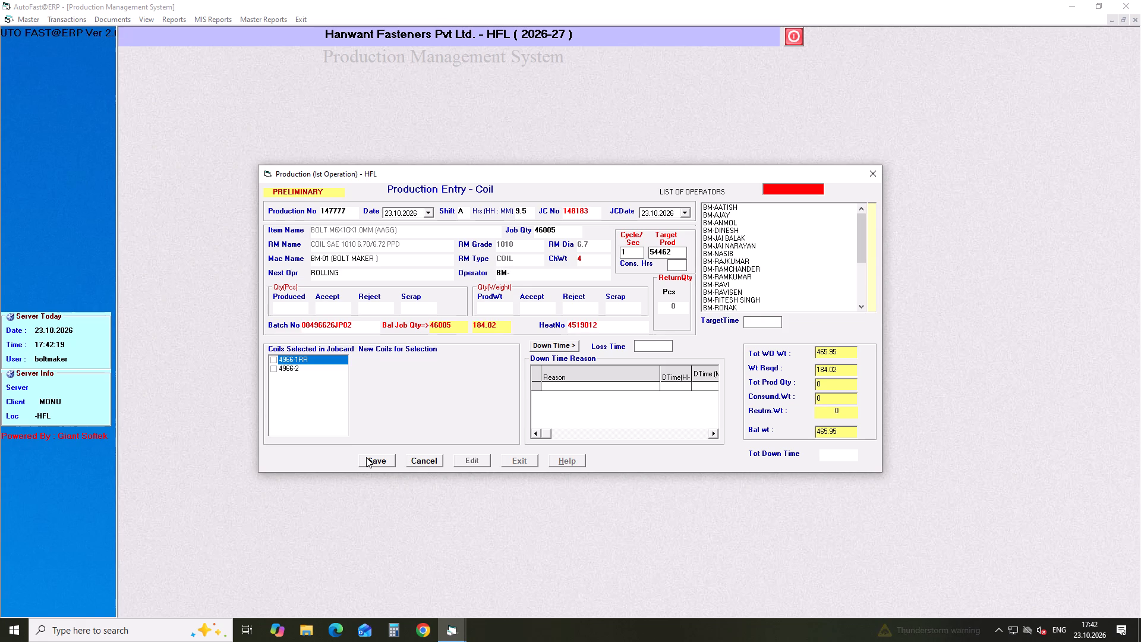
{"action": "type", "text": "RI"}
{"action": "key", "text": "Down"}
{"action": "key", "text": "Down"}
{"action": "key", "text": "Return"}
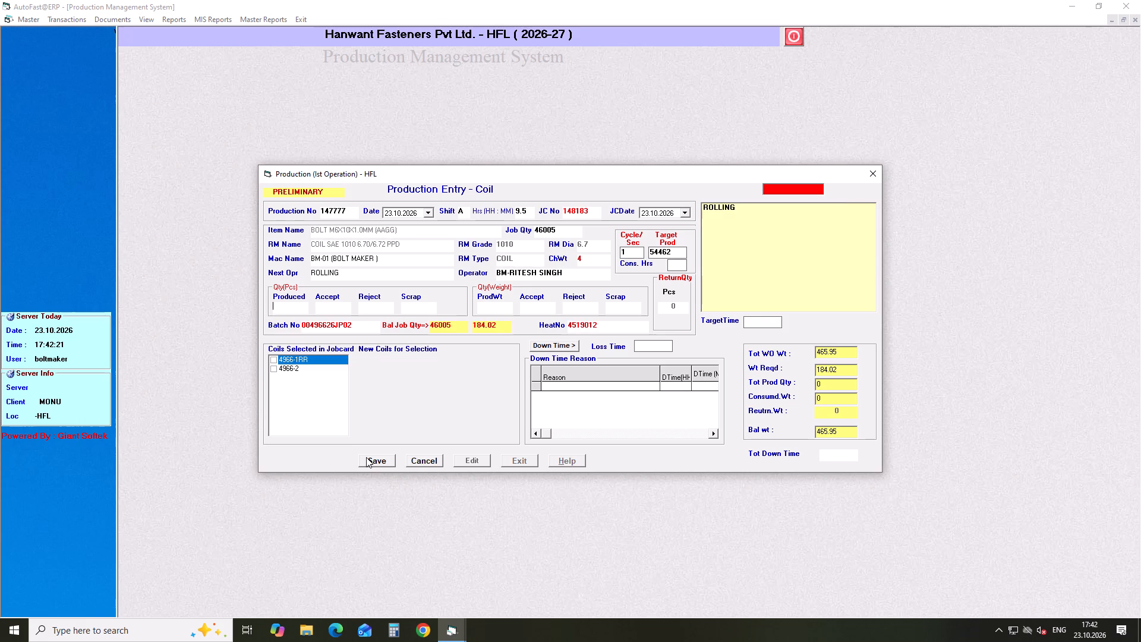
Enter 46005 produced pieces and a cycle time of 0.65 seconds in the job card 148183 bolt entry.
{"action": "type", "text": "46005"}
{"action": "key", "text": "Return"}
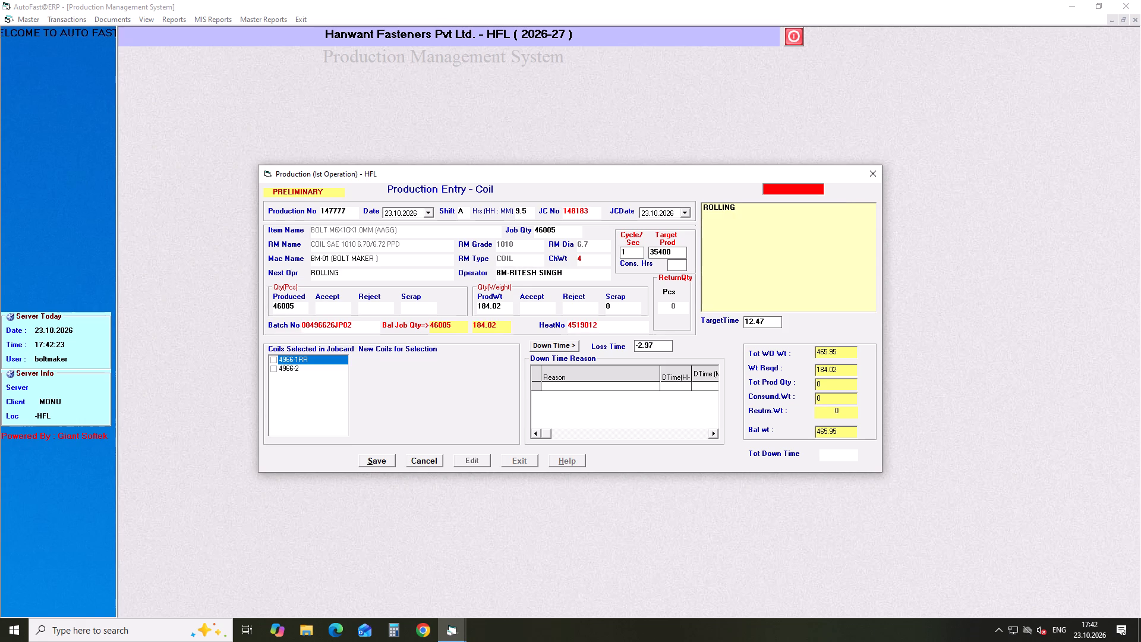
{"action": "left_click_drag", "start_coordinate": [632, 252], "coordinate": [602, 253]}
{"action": "type", "text": "0.65"}
{"action": "key", "text": "Return"}
{"action": "key", "text": "Return"}
{"action": "key", "text": "Return"}
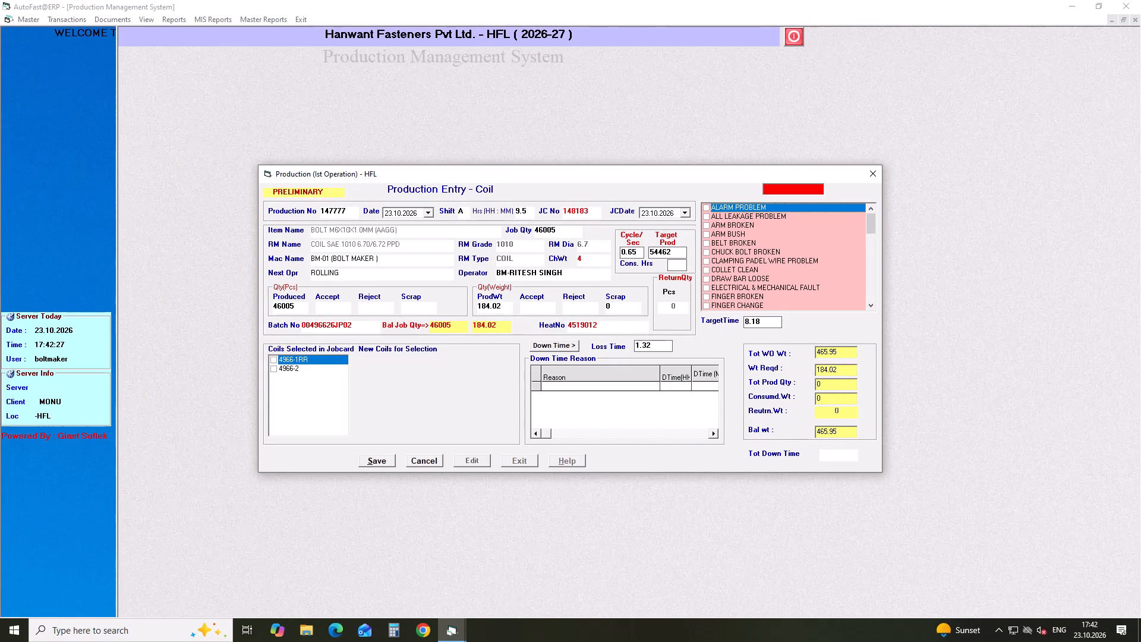
Add a down time reason of TOOL CHANGE with 1.0 hours to the job card 148183 entry.
{"action": "left_click_drag", "start_coordinate": [871, 221], "coordinate": [868, 275]}
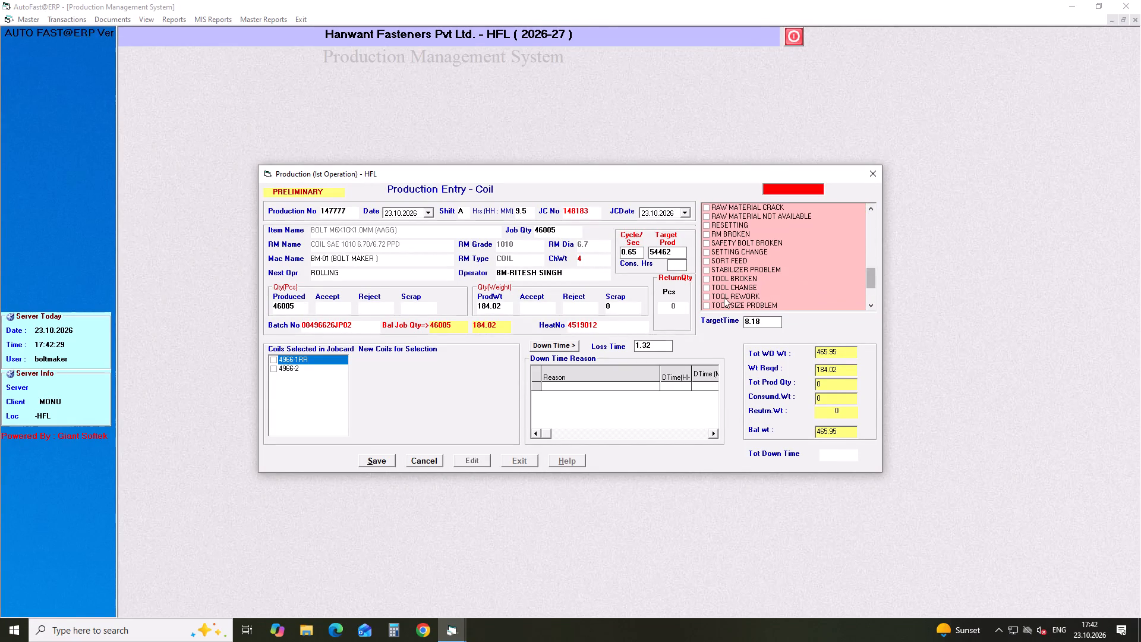
{"action": "left_click", "coordinate": [706, 287]}
{"action": "key", "text": "Return"}
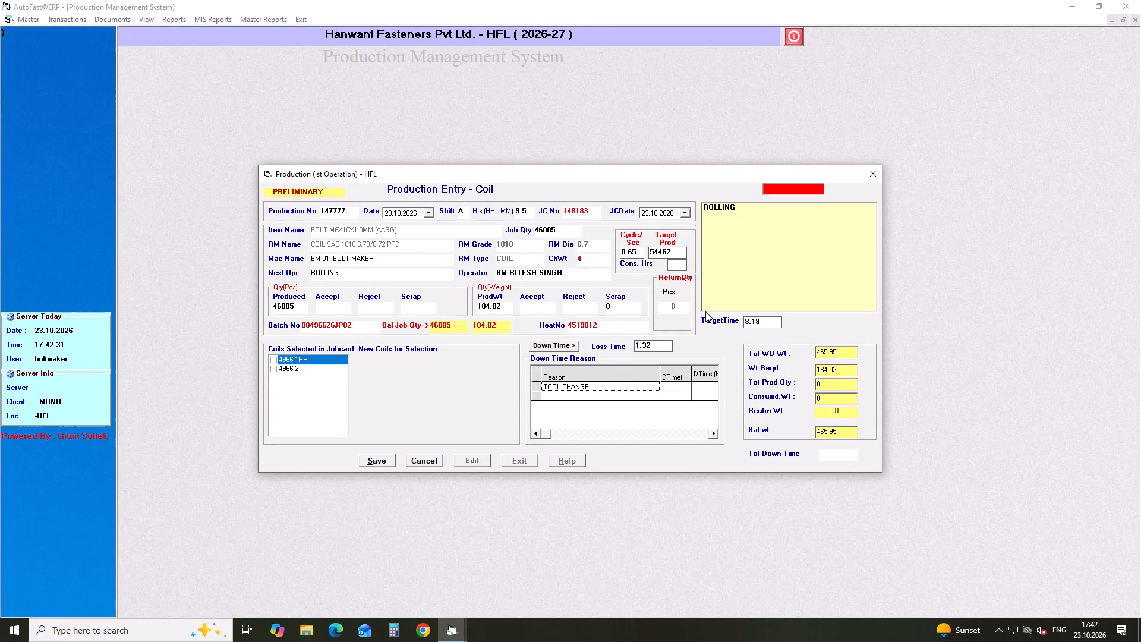
{"action": "key", "text": "Right"}
{"action": "type", "text": "1.0"}
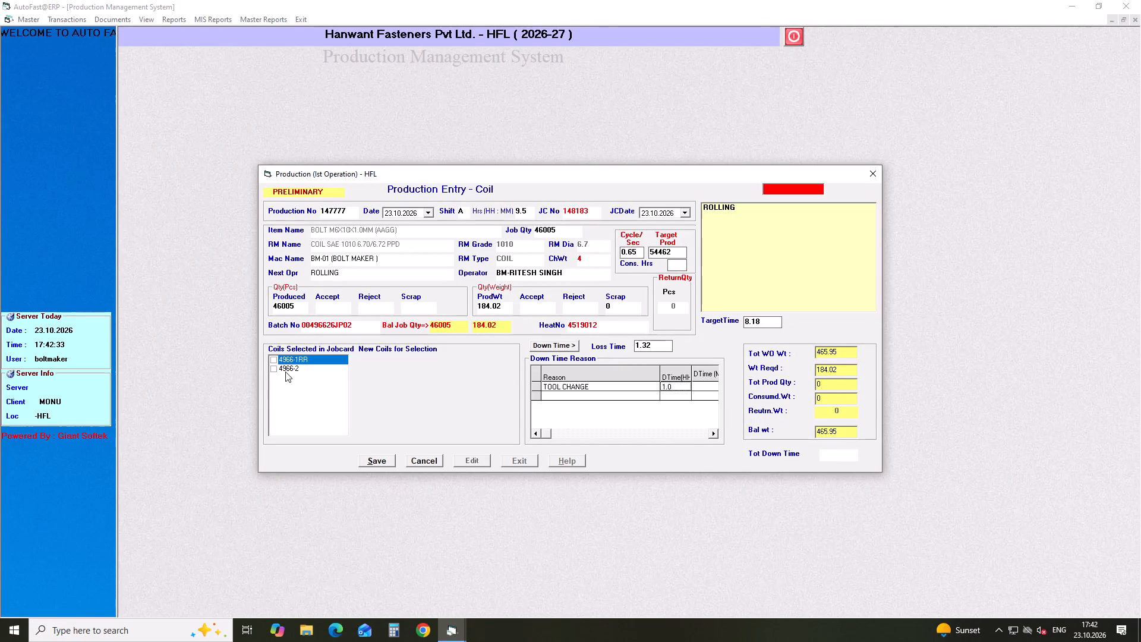
Select job card coils 4966-1RR and 4966-2 for the bolt entry and save it.
{"action": "left_click", "coordinate": [274, 360]}
{"action": "left_click", "coordinate": [271, 367]}
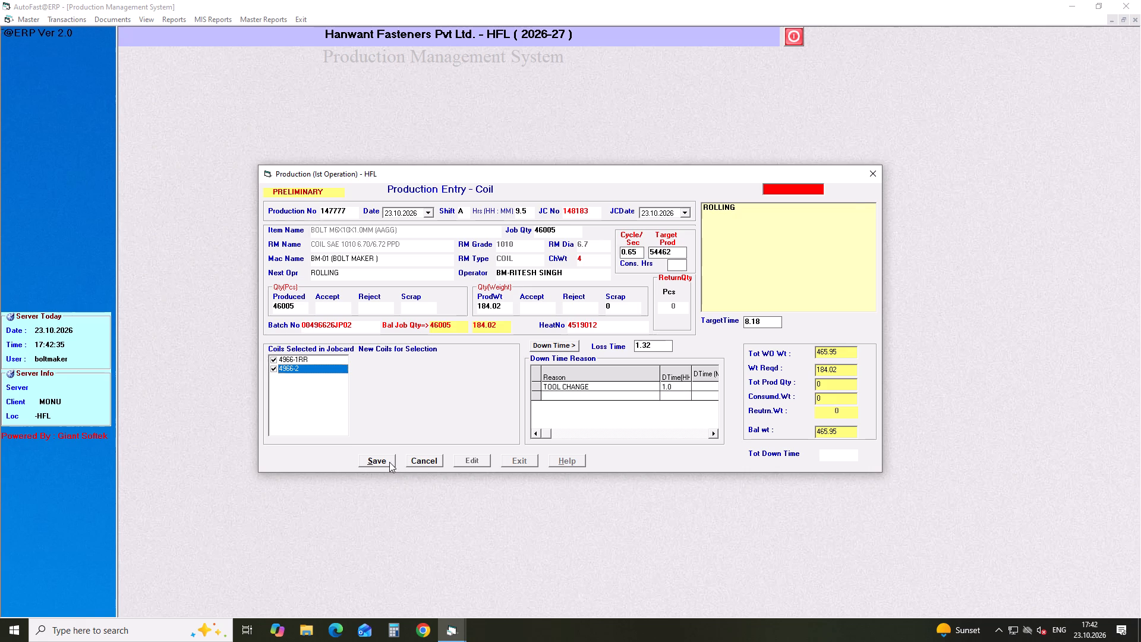
{"action": "left_click", "coordinate": [389, 462]}
Start a new preliminary production entry for shift A with 9.5 hours and job card 148184.
{"action": "key", "text": "Return"}
{"action": "key", "text": "Return"}
{"action": "key", "text": "Return"}
{"action": "key", "text": "a"}
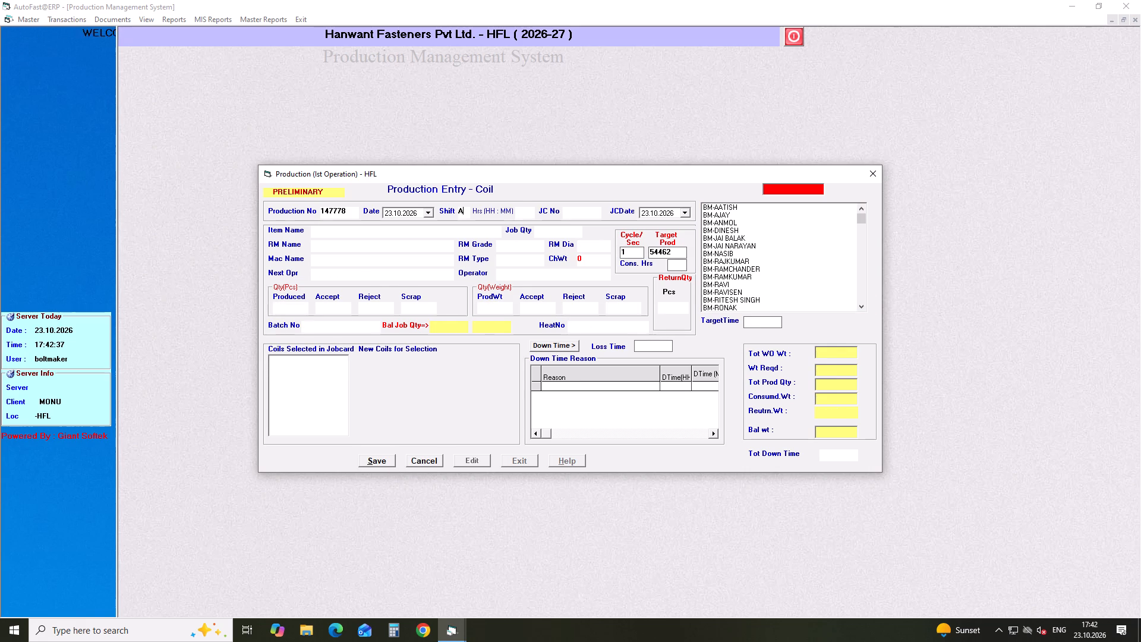
{"action": "key", "text": "Return"}
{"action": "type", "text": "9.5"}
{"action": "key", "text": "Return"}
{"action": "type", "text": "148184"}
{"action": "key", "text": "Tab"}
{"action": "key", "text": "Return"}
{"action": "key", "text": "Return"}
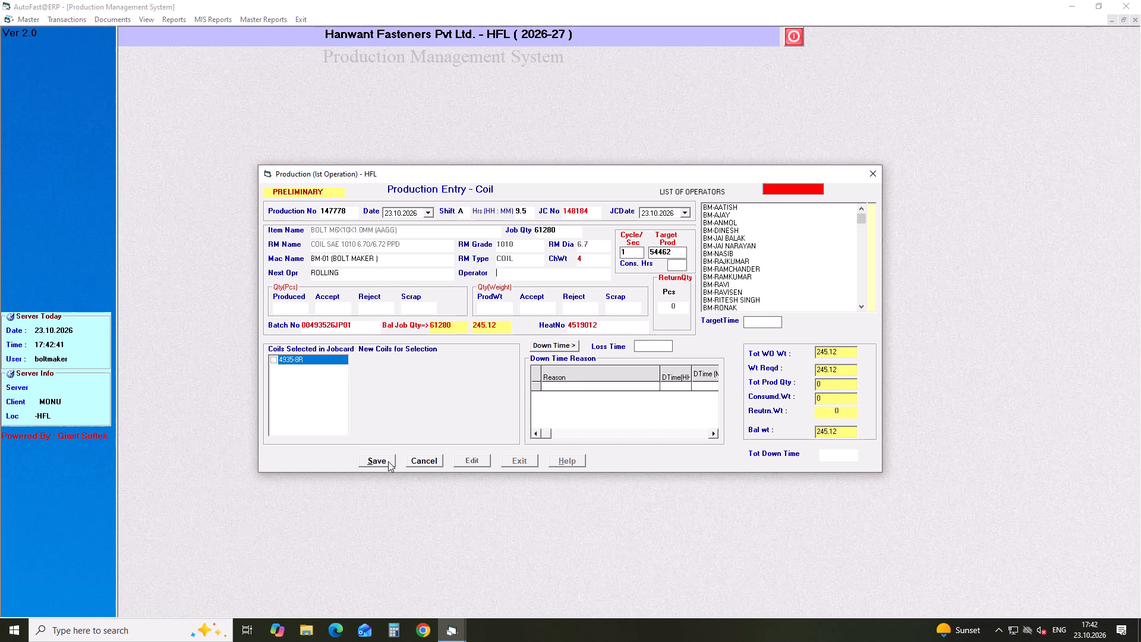
Assign the operator matching BM-RI to the job card 148184 entry and enter 61280 produced pieces.
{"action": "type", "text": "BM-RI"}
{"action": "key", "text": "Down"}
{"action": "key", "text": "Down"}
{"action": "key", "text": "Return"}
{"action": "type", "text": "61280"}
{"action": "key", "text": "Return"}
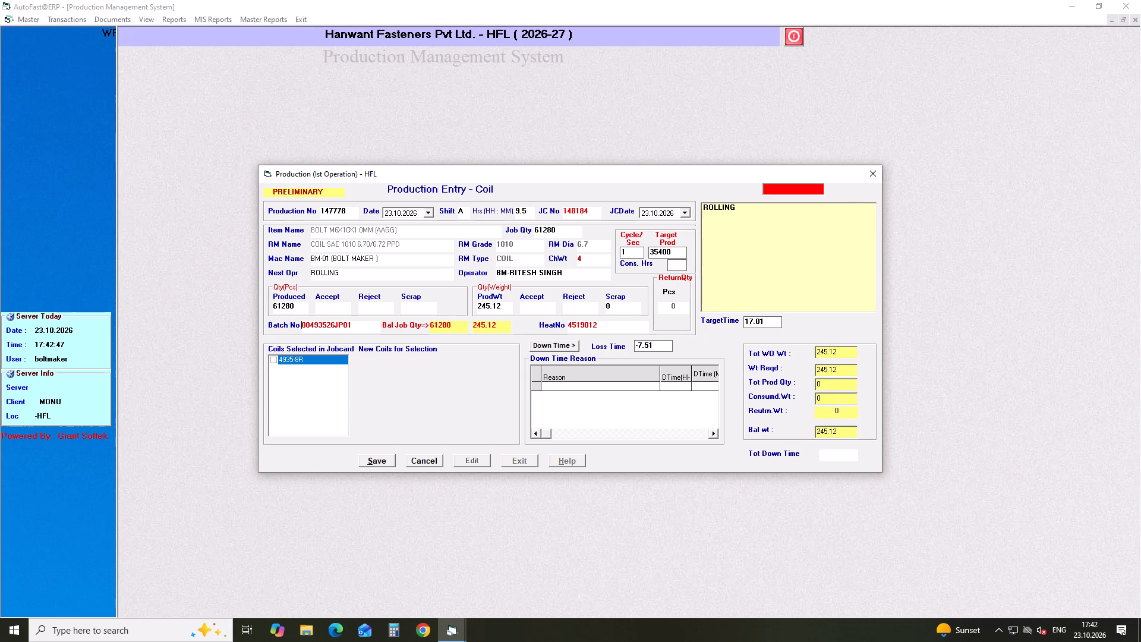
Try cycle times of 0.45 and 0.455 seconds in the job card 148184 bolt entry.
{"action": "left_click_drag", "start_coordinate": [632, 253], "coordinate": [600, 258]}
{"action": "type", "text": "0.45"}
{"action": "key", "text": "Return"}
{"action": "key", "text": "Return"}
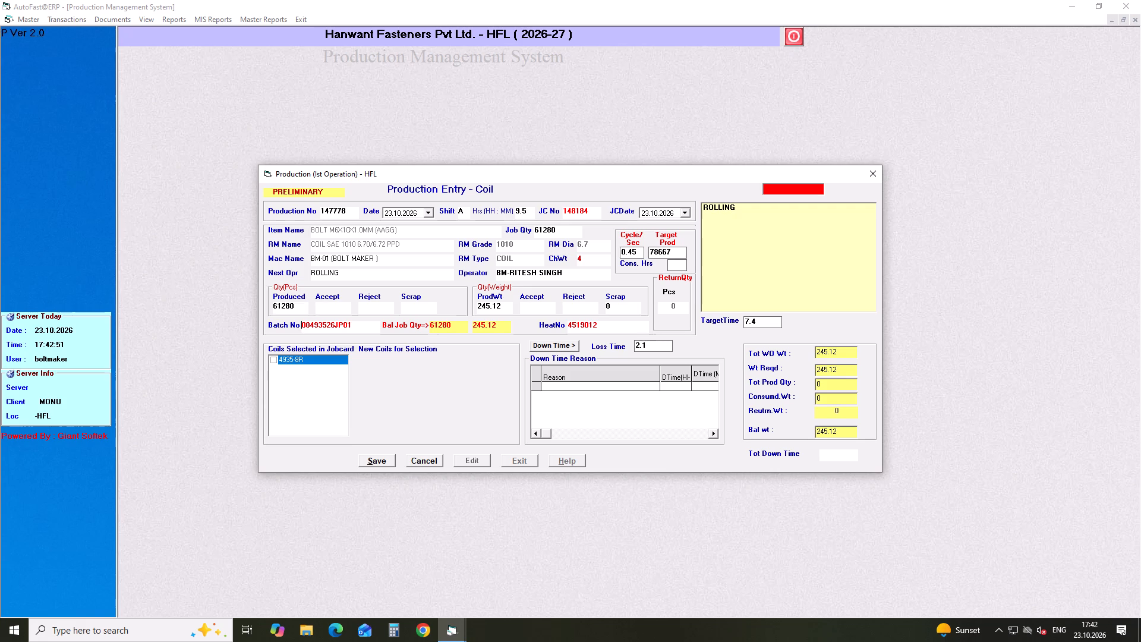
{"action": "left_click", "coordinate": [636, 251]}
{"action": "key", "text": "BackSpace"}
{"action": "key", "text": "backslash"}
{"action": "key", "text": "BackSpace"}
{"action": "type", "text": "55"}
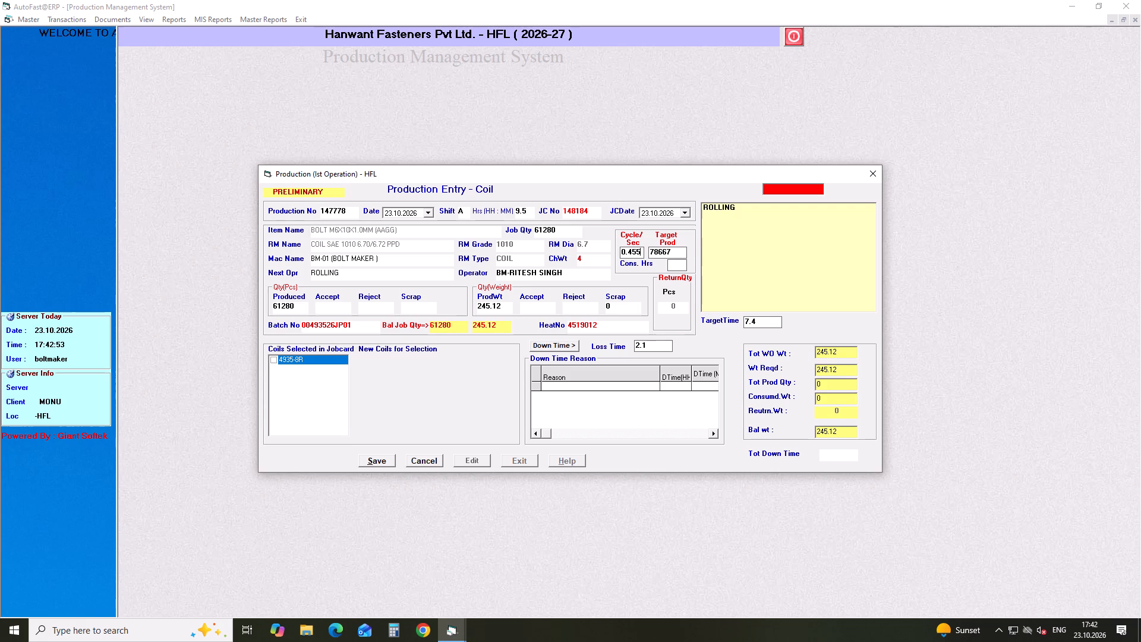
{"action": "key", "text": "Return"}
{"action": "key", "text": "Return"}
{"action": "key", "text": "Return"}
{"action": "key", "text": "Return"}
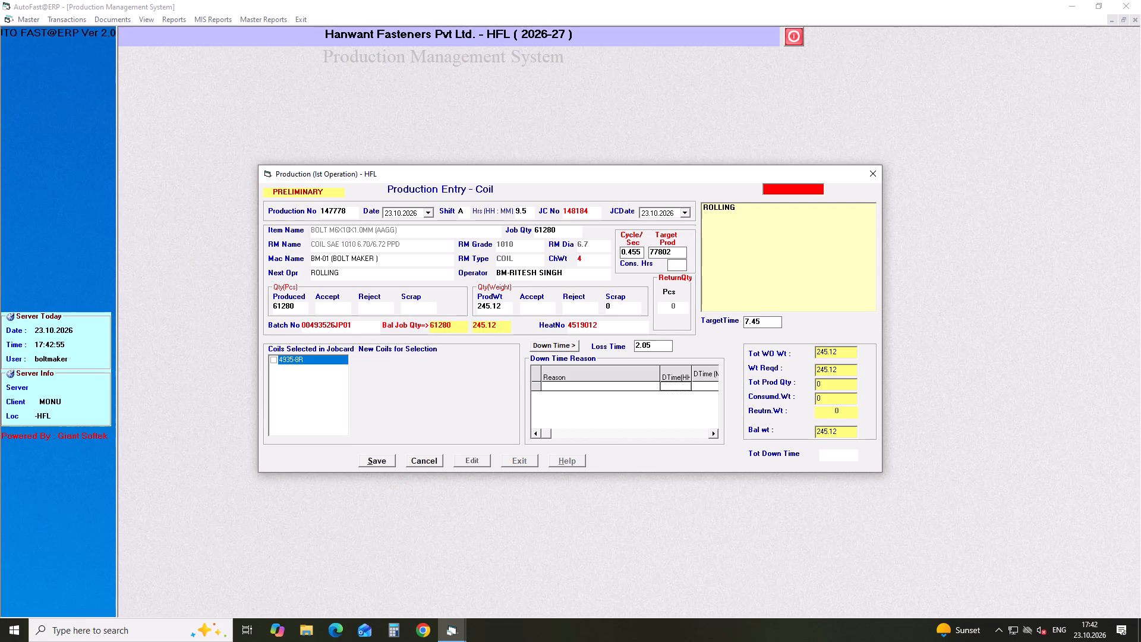
Set the cycle time of the job card 148184 bolt entry to 0.55 seconds.
{"action": "left_click", "coordinate": [631, 255]}
{"action": "key", "text": "BackSpace"}
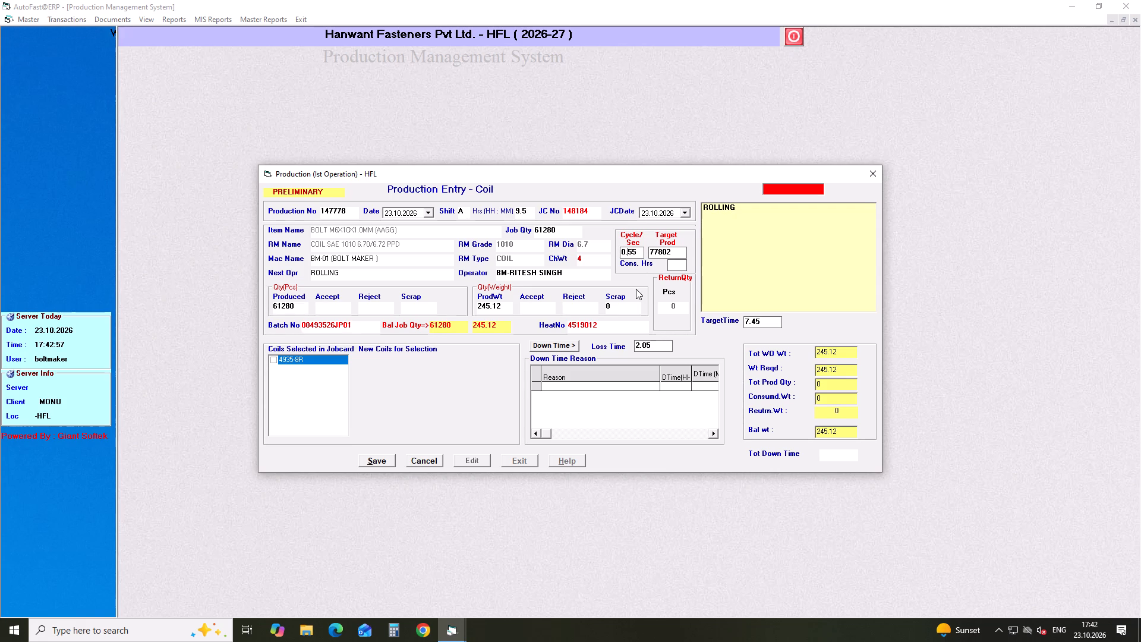
{"action": "key", "text": "Return"}
{"action": "key", "text": "Return"}
{"action": "key", "text": "Return"}
{"action": "key", "text": "Return"}
{"action": "key", "text": "Return"}
{"action": "key", "text": "Return"}
{"action": "key", "text": "Return"}
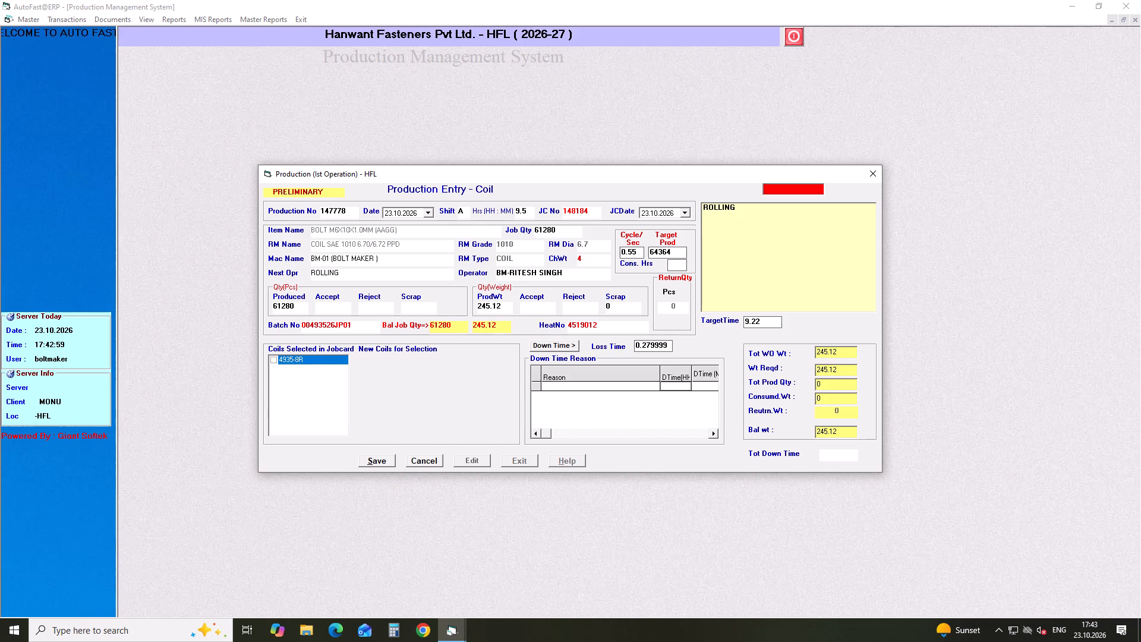
Select job card coil 4935-8R for the job card 148184 bolt entry and save it.
{"action": "left_click", "coordinate": [276, 363]}
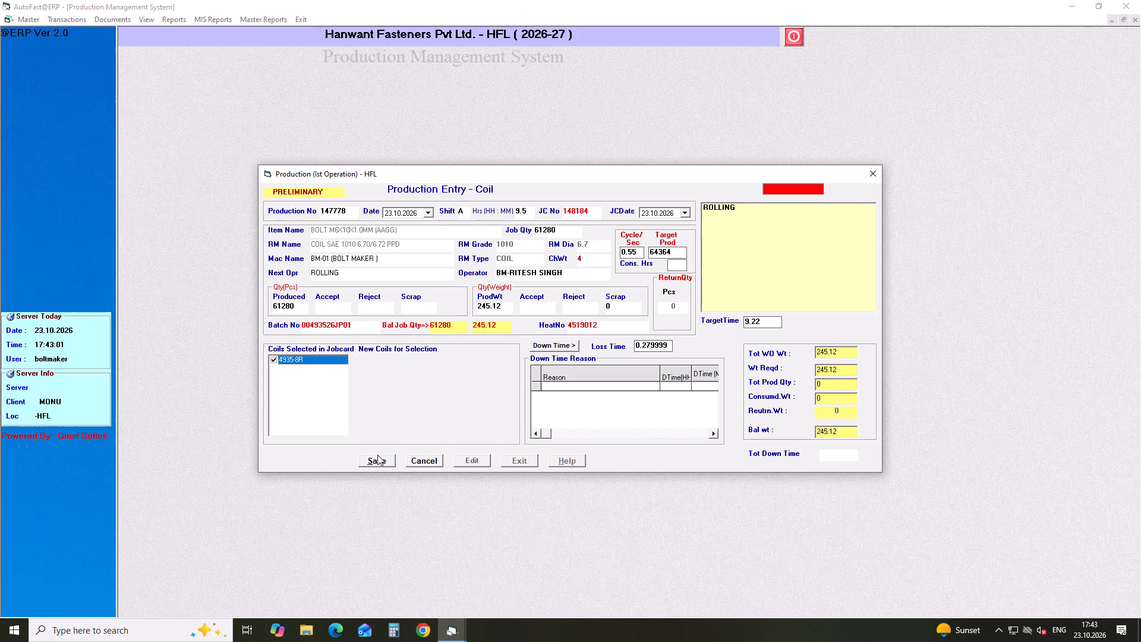
{"action": "left_click", "coordinate": [379, 457]}
Start a new preliminary production entry for shift A with 9.5 hours and job card 148185.
{"action": "key", "text": "Return"}
{"action": "key", "text": "Return"}
{"action": "key", "text": "Return"}
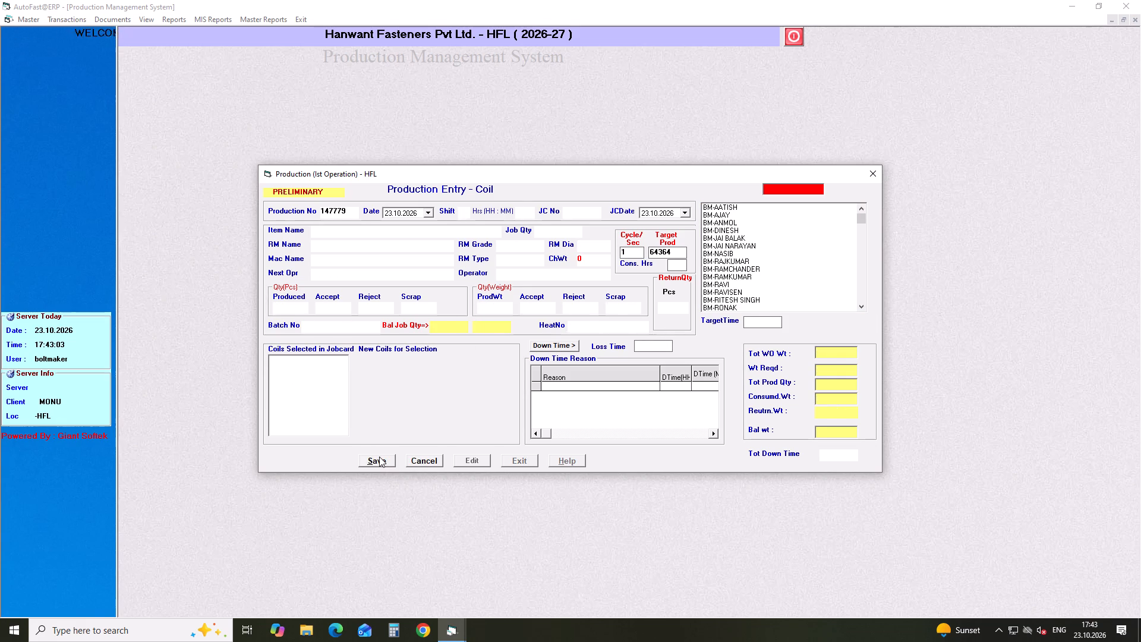
{"action": "key", "text": "a"}
{"action": "key", "text": "Return"}
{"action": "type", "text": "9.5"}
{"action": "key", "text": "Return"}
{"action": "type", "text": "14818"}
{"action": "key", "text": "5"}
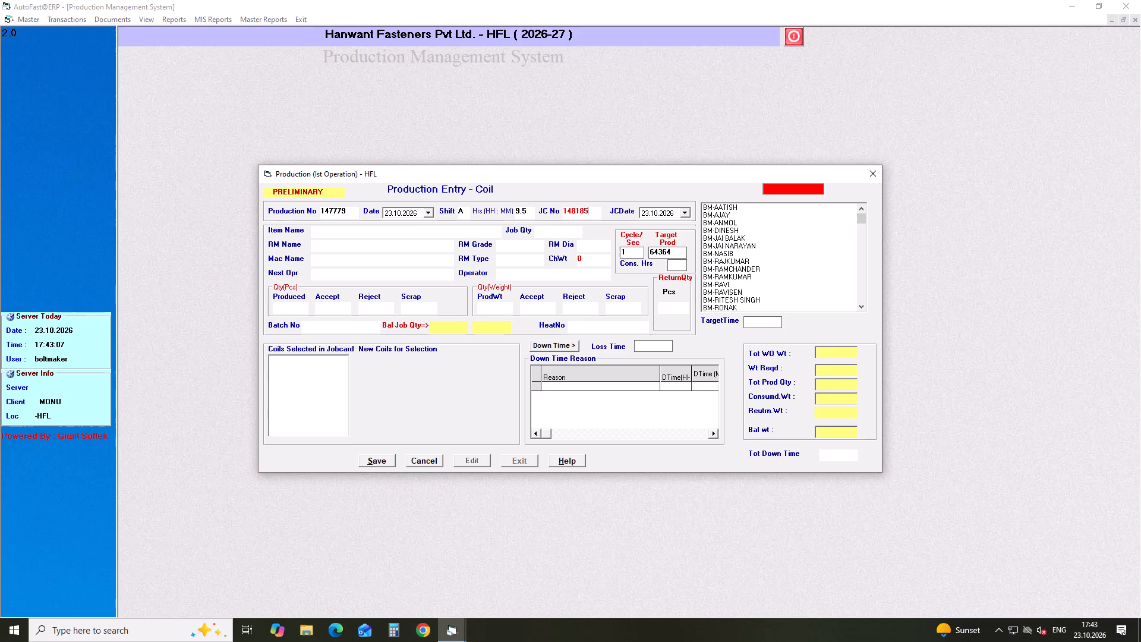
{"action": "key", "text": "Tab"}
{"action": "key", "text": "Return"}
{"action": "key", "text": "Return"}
Assign the operator matching BM-U to the screw muffler protector entry and enter 40025 produced pieces.
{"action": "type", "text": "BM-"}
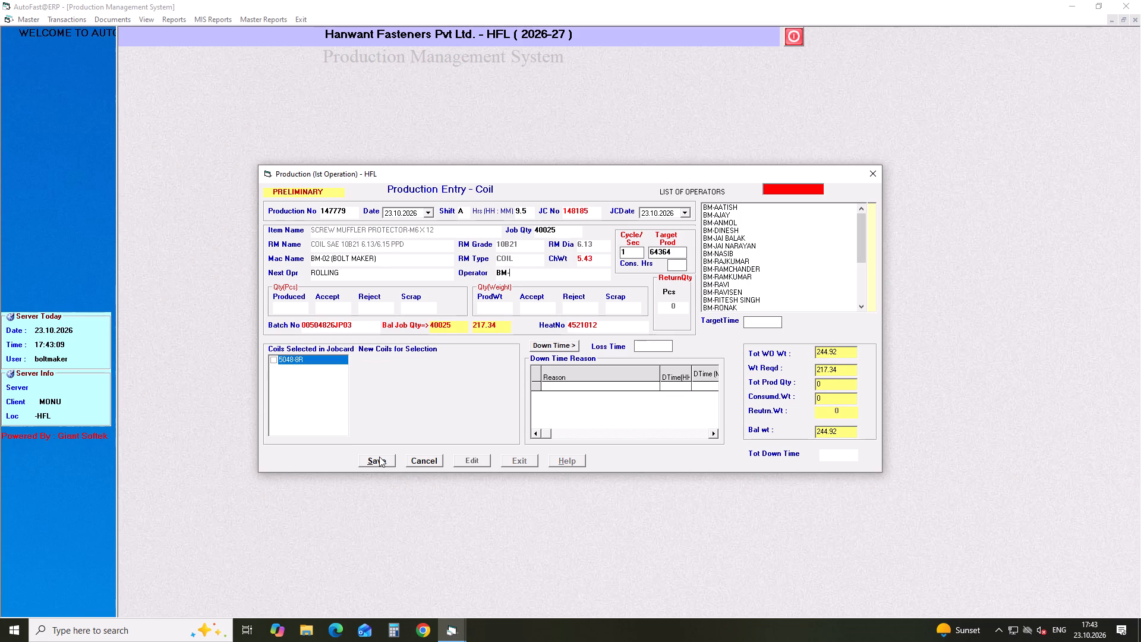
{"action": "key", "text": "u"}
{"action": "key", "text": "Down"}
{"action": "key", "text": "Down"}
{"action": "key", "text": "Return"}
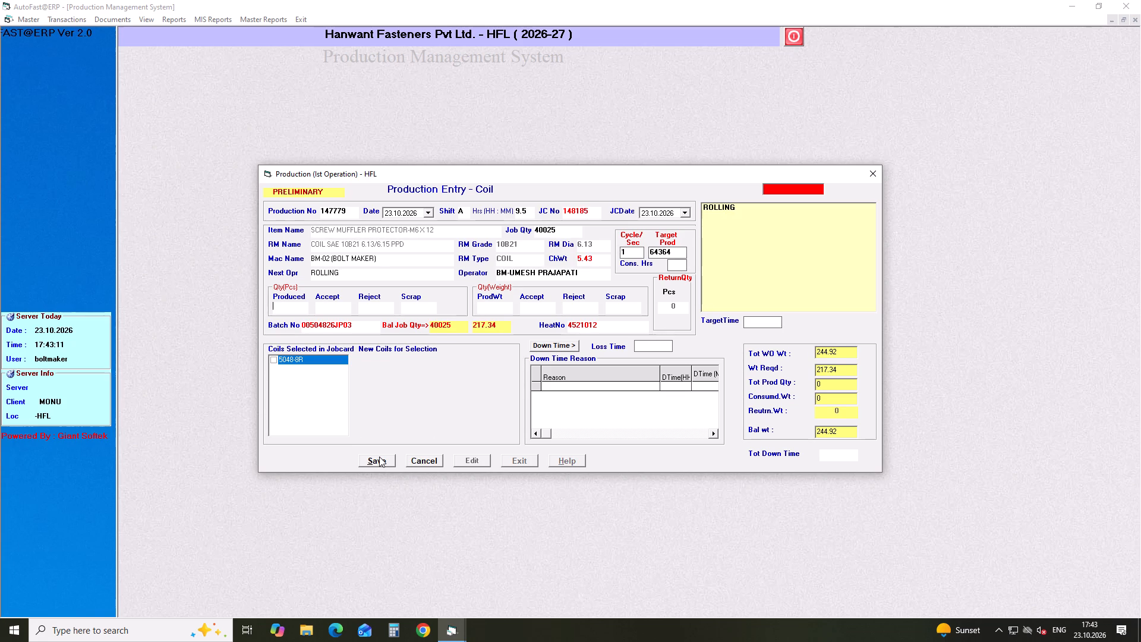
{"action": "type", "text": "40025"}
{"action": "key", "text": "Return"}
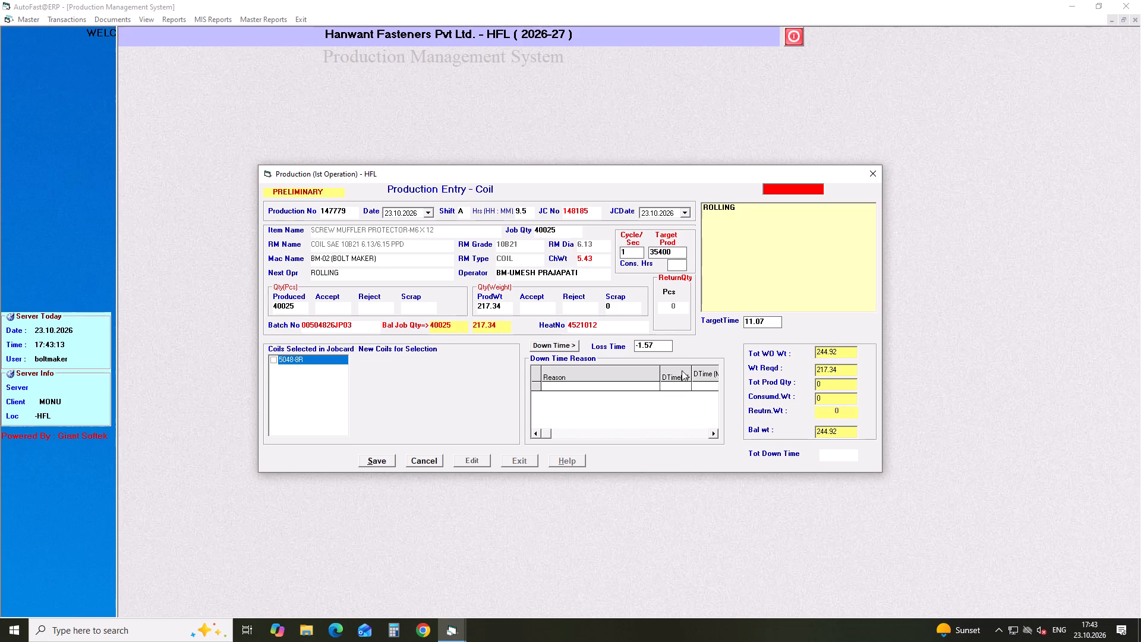
Set the screw muffler protector entry's cycle time to 0.65 seconds.
{"action": "left_click_drag", "start_coordinate": [626, 254], "coordinate": [598, 254]}
{"action": "type", "text": "0.65"}
{"action": "key", "text": "Return"}
{"action": "key", "text": "Return"}
{"action": "key", "text": "Return"}
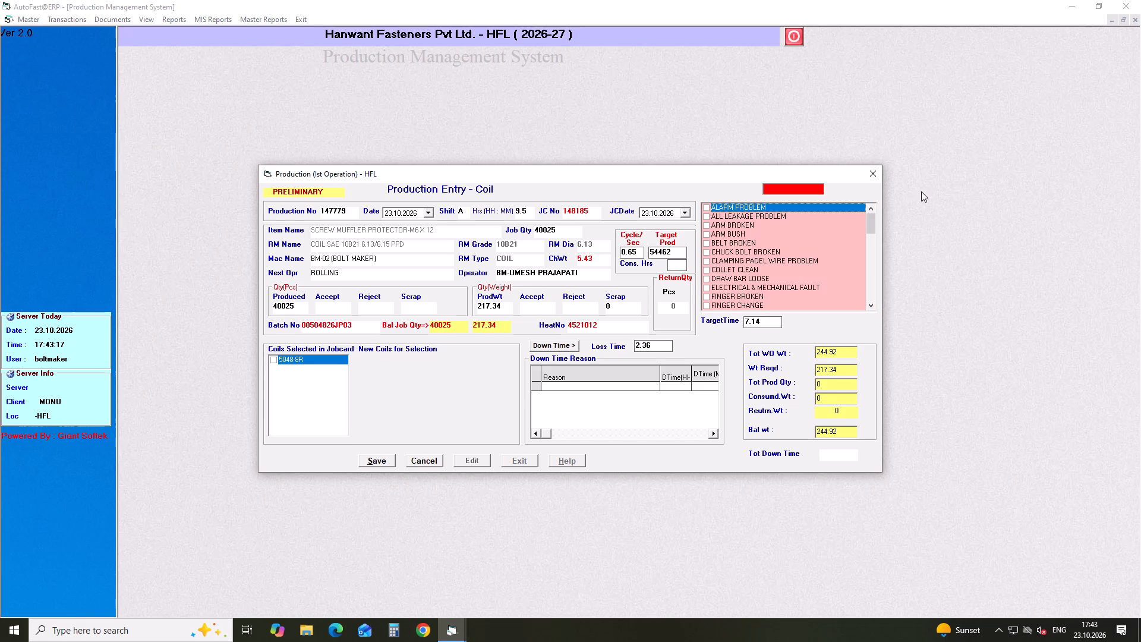
Add a down time reason of SETTING CHANGE with 2.0 hours to the screw muffler protector entry.
{"action": "left_click_drag", "start_coordinate": [872, 219], "coordinate": [864, 267]}
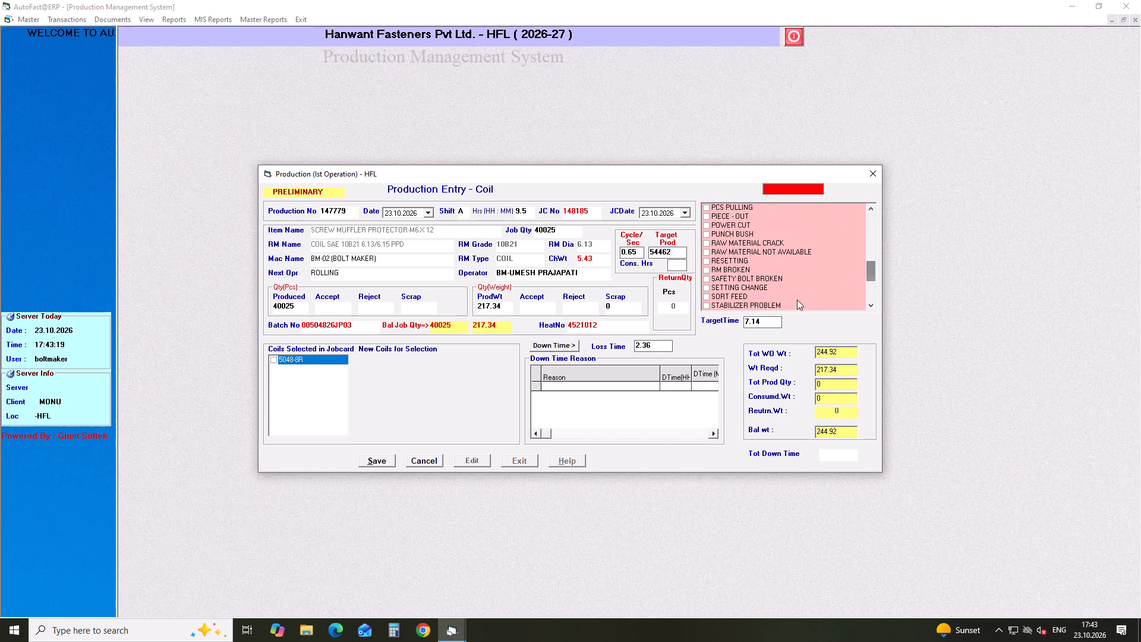
{"action": "left_click", "coordinate": [707, 288]}
{"action": "key", "text": "Return"}
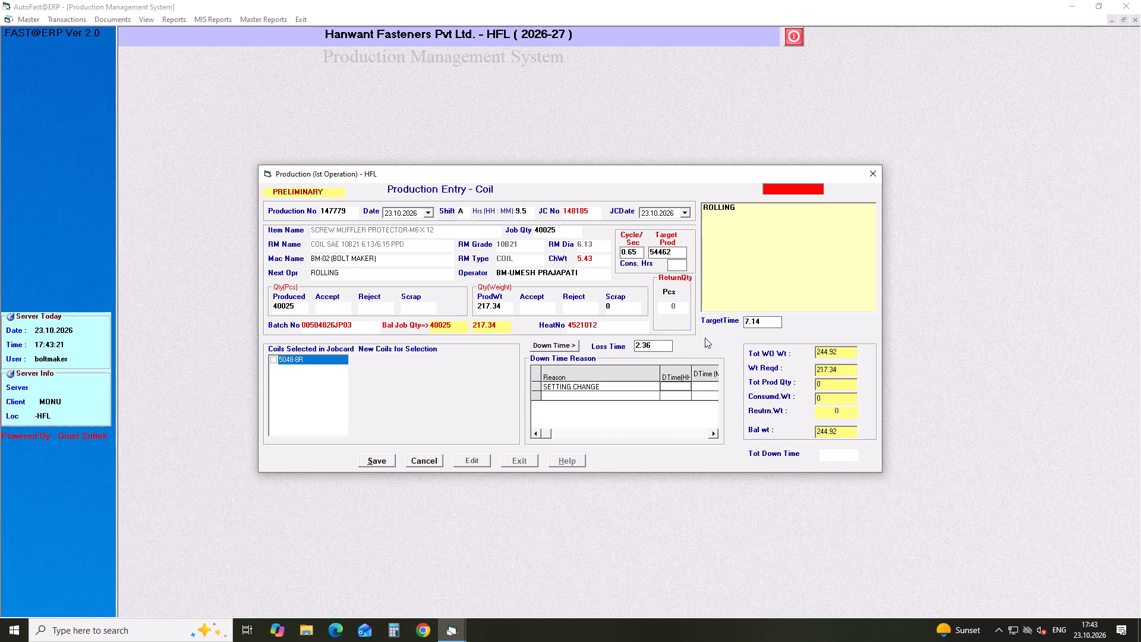
{"action": "type", "text": "2.0"}
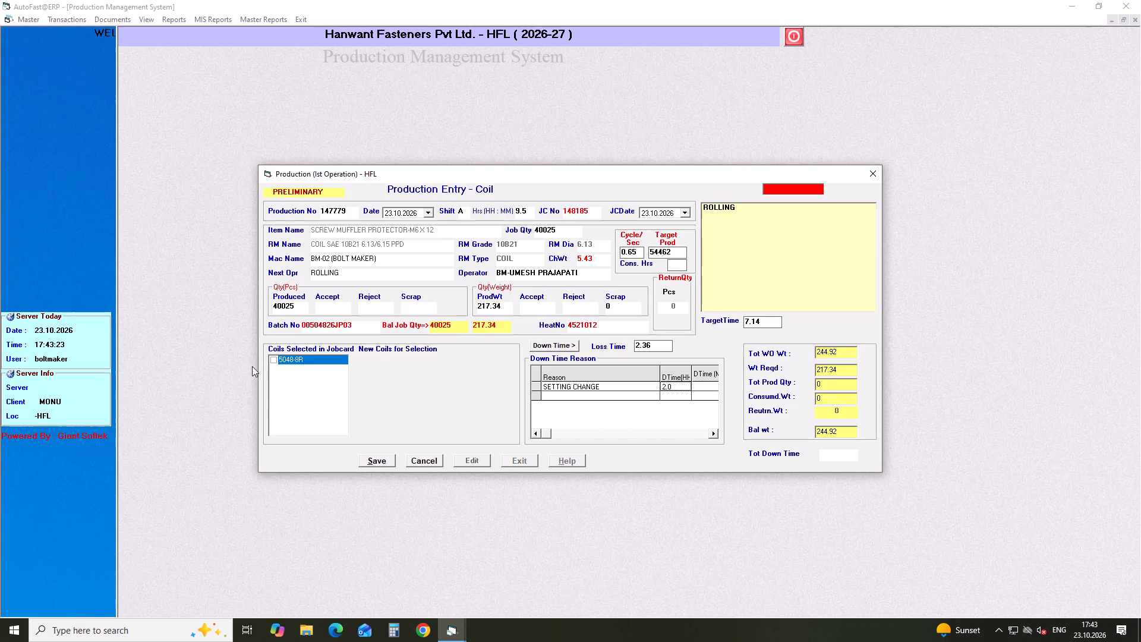
Select job card coil 5048-8R for the screw muffler protector entry and save it.
{"action": "left_click", "coordinate": [272, 361]}
{"action": "left_click", "coordinate": [373, 457]}
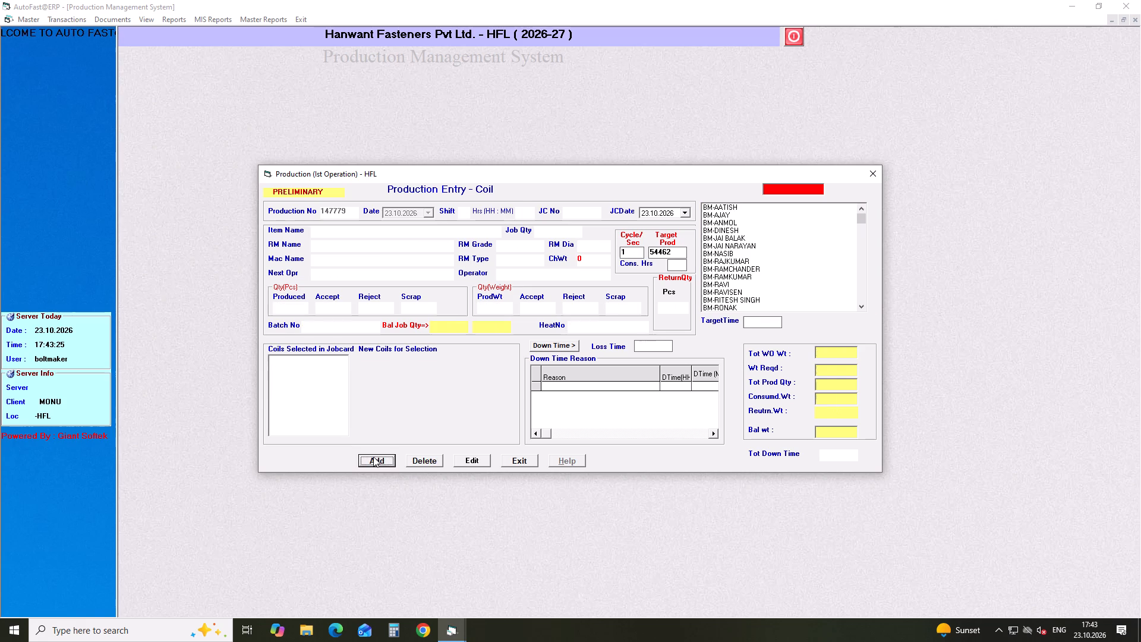
Start a new preliminary production entry for shift A with 9.5 hours and job card 148186.
{"action": "key", "text": "Return"}
{"action": "key", "text": "Return"}
{"action": "key", "text": "Return"}
{"action": "key", "text": "a"}
{"action": "key", "text": "Return"}
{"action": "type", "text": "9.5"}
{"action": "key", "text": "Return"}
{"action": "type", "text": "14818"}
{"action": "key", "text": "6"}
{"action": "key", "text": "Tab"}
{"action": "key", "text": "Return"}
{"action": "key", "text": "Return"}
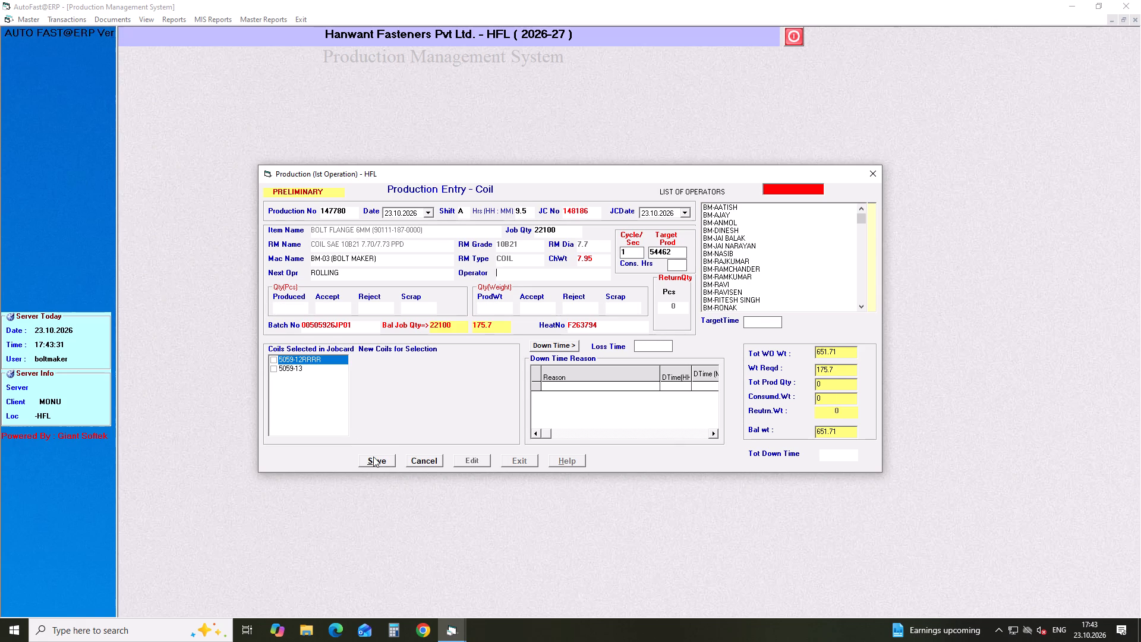
Assign the first operator matching BM-JAI to the 6 mm flange bolt entry and enter 22100 produced pieces.
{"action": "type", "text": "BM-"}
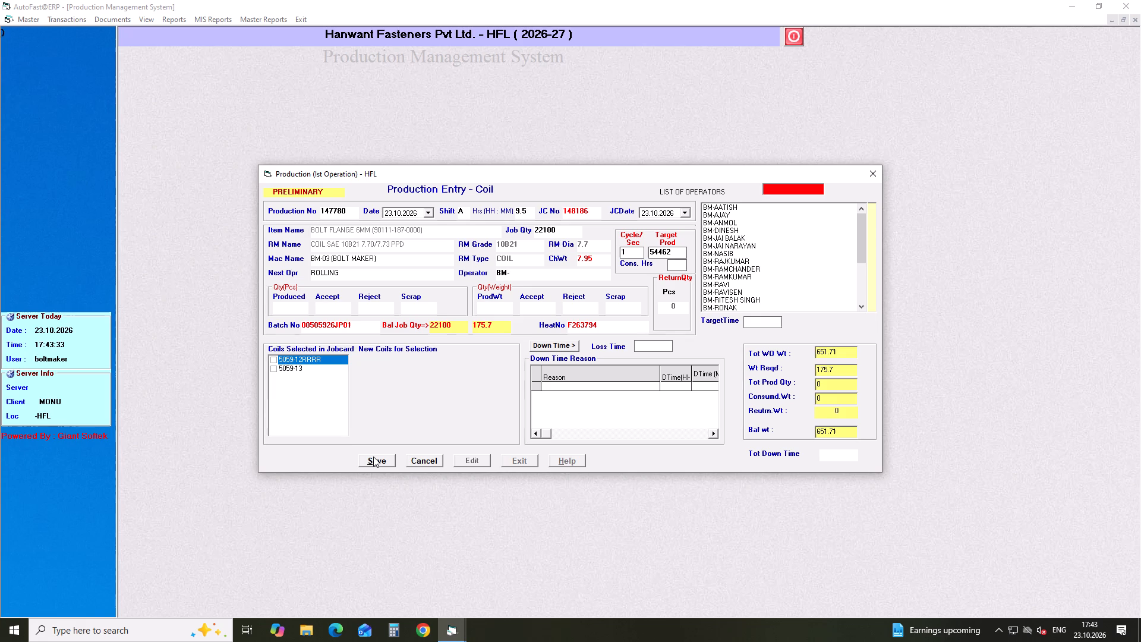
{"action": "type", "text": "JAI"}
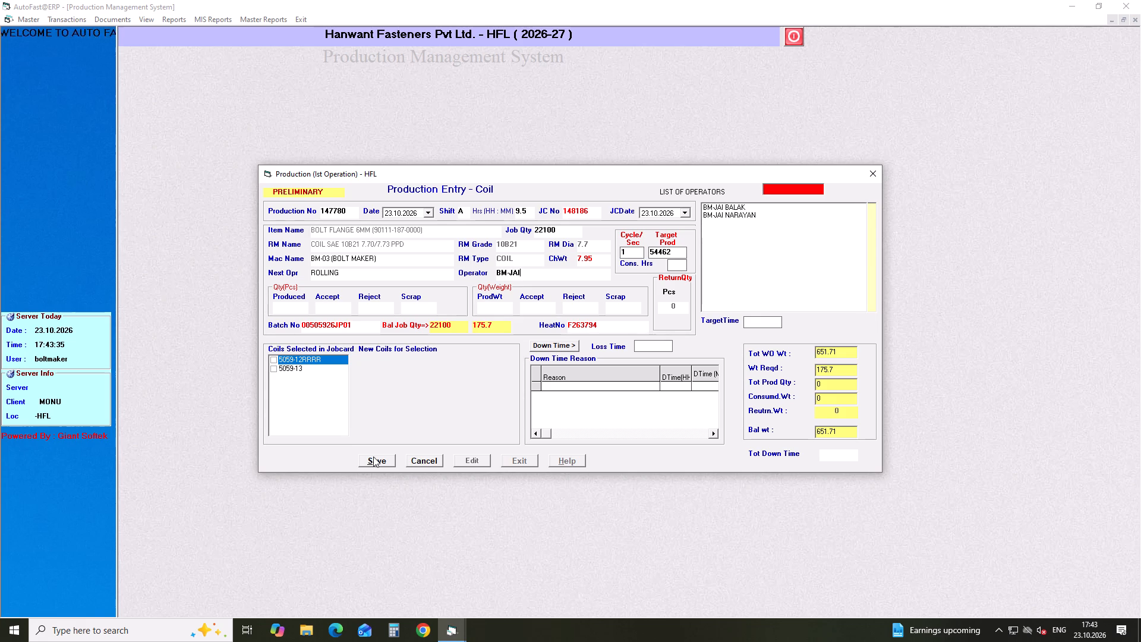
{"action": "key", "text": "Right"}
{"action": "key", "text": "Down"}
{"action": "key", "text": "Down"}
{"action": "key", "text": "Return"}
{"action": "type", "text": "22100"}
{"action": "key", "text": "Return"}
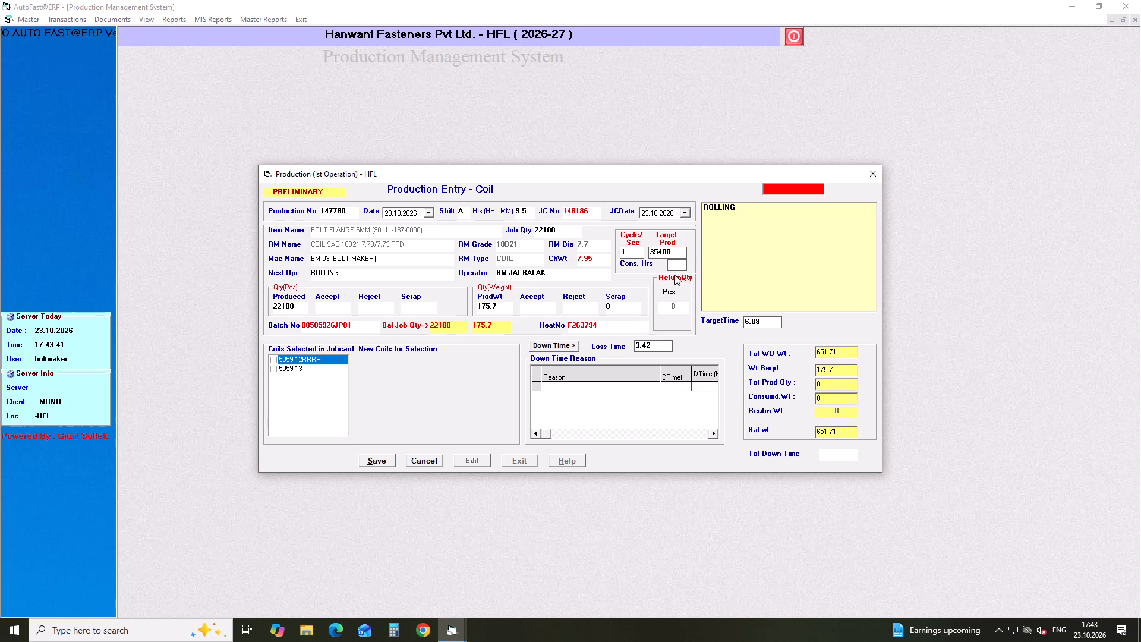
Set the flange bolt entry's cycle time to 0.90 seconds.
{"action": "left_click_drag", "start_coordinate": [629, 254], "coordinate": [603, 260]}
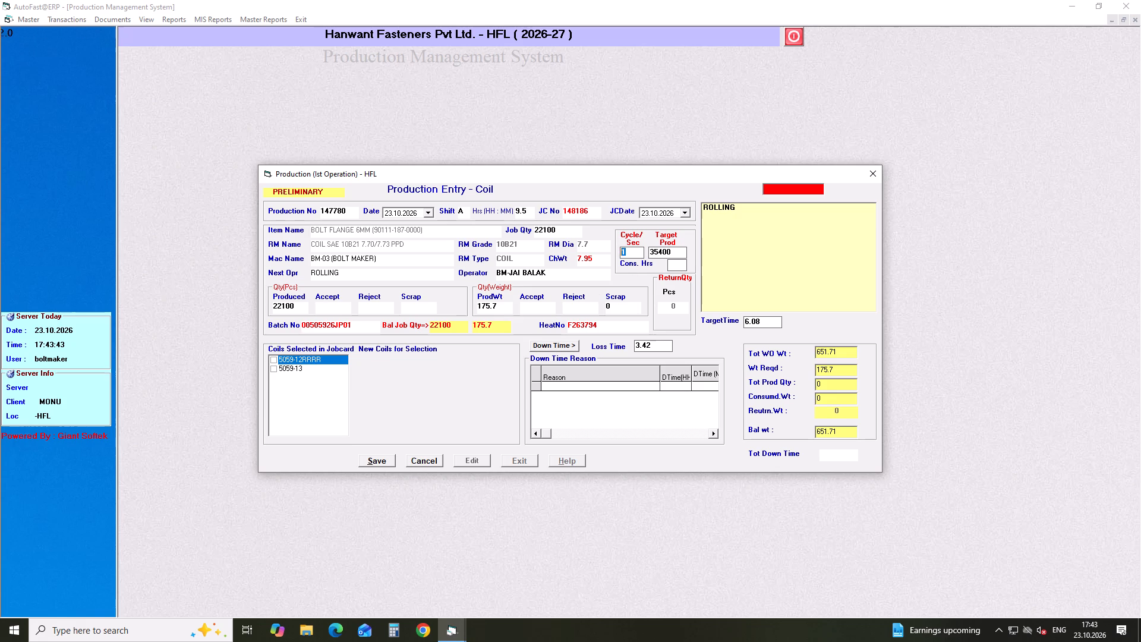
{"action": "type", "text": "0.90"}
{"action": "key", "text": "Return"}
{"action": "key", "text": "Return"}
{"action": "key", "text": "Return"}
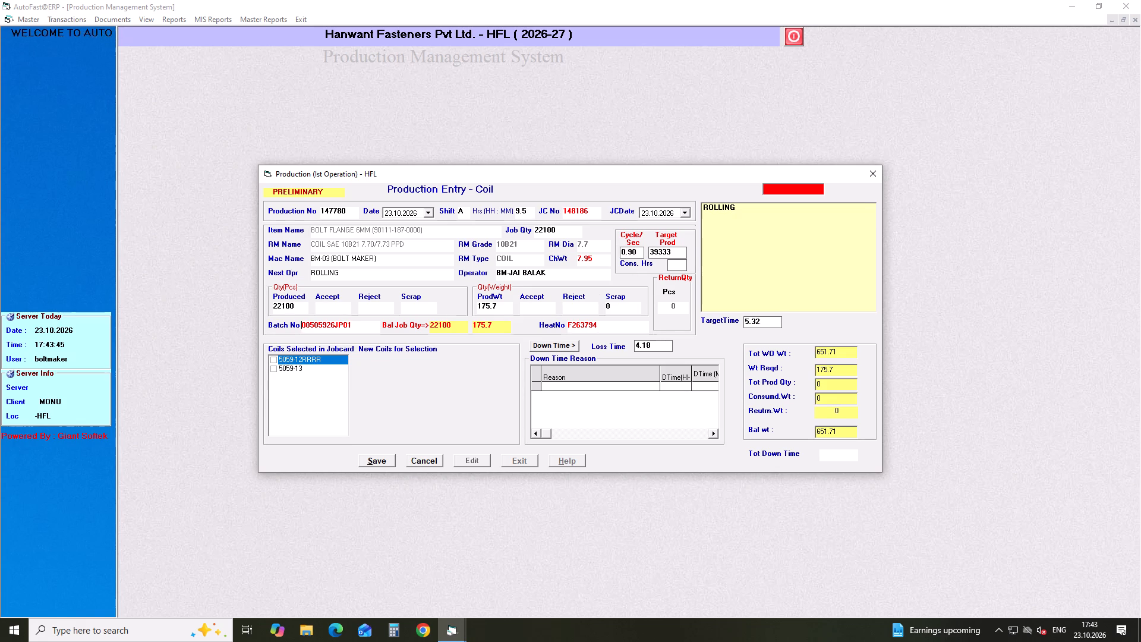
Add a down time reason of TOOL CHANGE with 4.0 hours to the flange bolt entry.
{"action": "left_click_drag", "start_coordinate": [869, 221], "coordinate": [869, 262]}
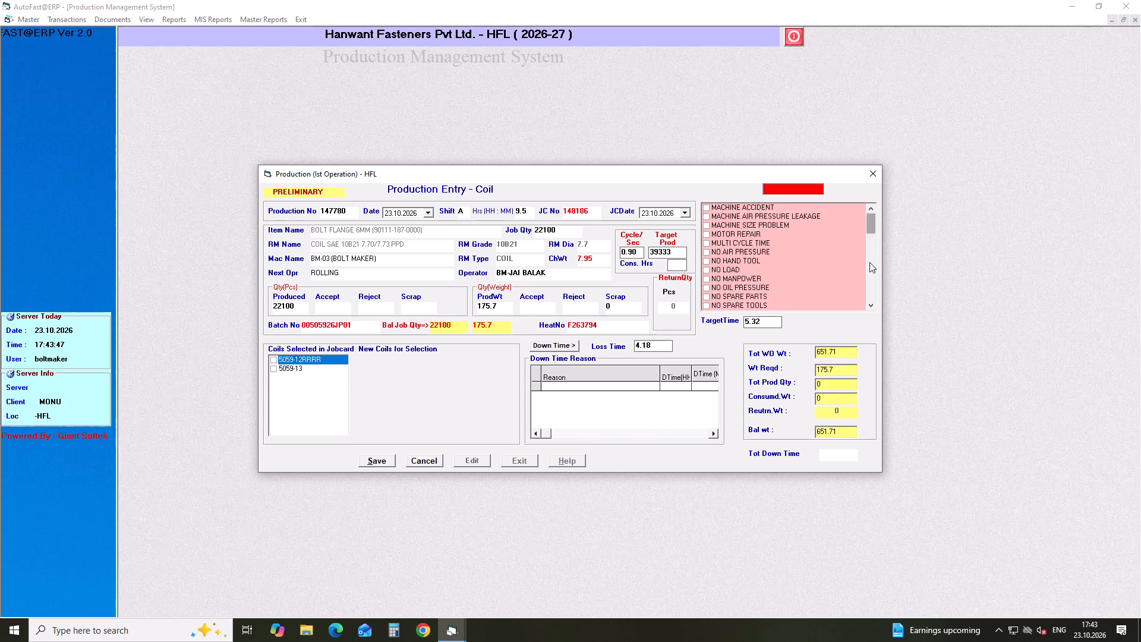
{"action": "left_click_drag", "start_coordinate": [869, 262], "coordinate": [866, 284]}
{"action": "left_click", "coordinate": [705, 245]}
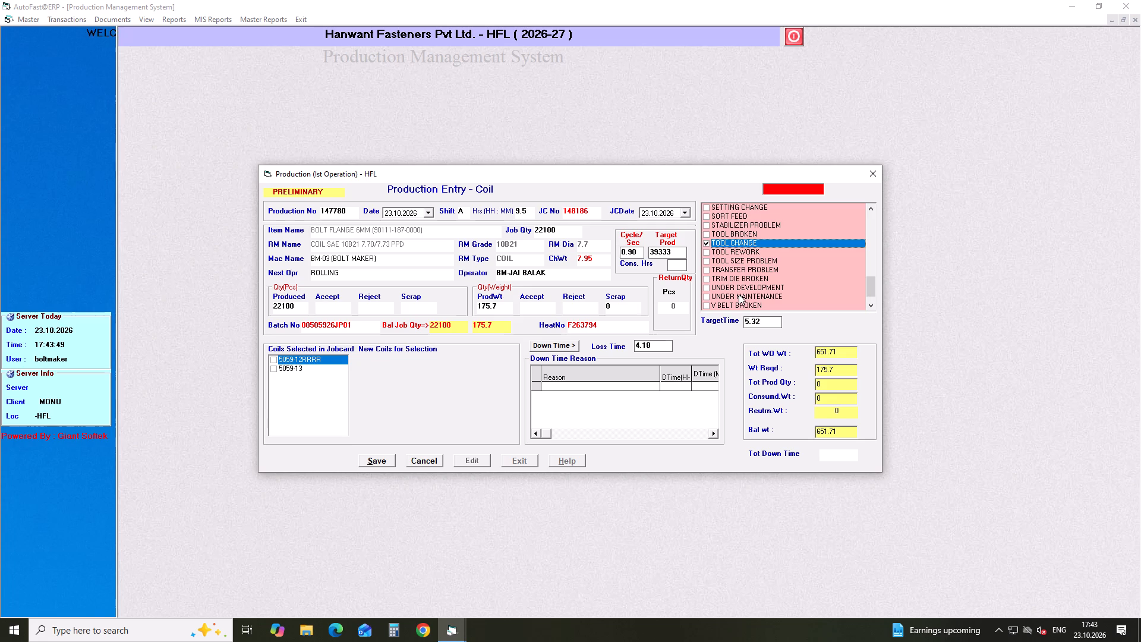
{"action": "key", "text": "Return"}
{"action": "type", "text": "4.0"}
{"action": "scroll", "coordinate": [739, 294], "scroll_direction": "up", "scroll_amount": 1}
Select job card coils 5059-12RRRR and 5059-13 for the flange bolt entry and save it.
{"action": "left_click", "coordinate": [275, 361]}
{"action": "left_click", "coordinate": [272, 369]}
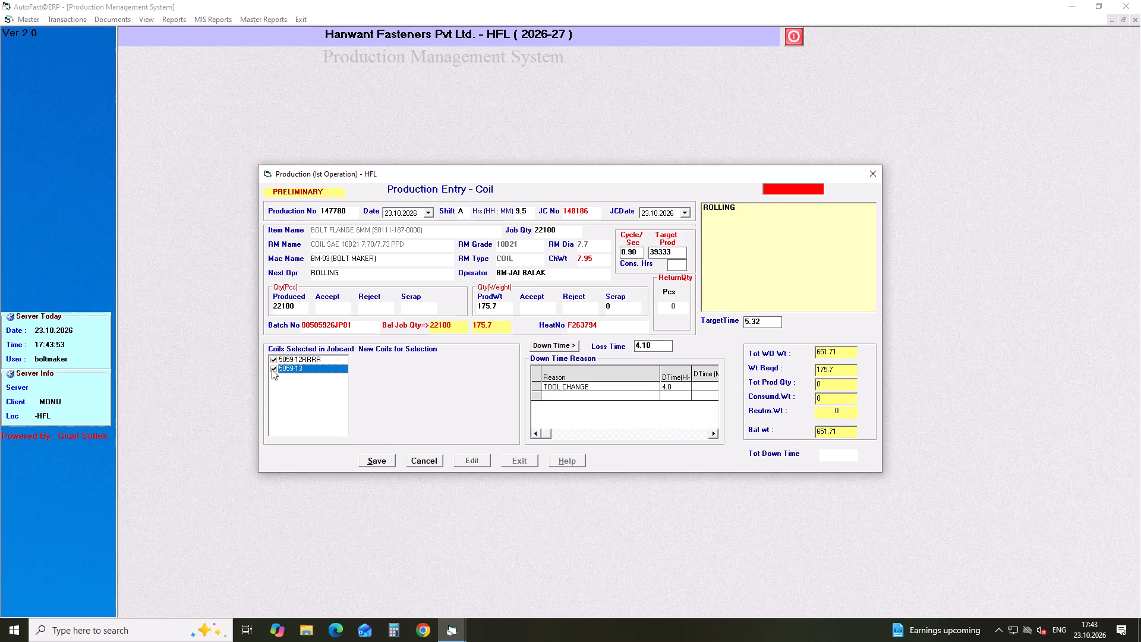
{"action": "left_click", "coordinate": [379, 458]}
Start a new production entry for shift A with 9.5 hours against job card 148187.
{"action": "key", "text": "Return"}
{"action": "key", "text": "Return"}
{"action": "key", "text": "Return"}
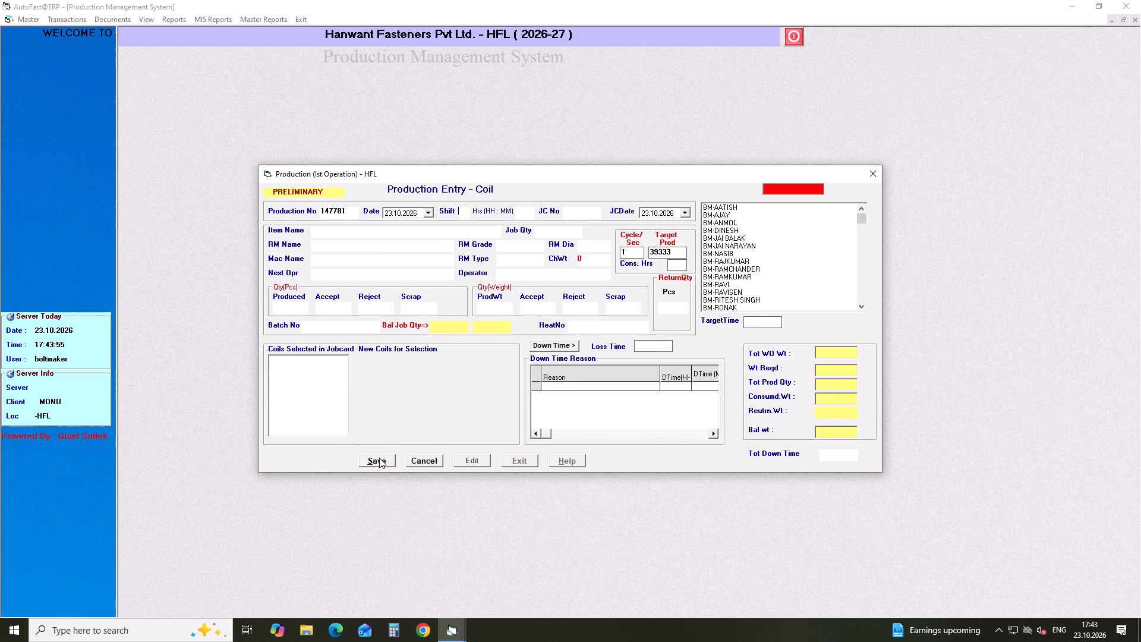
{"action": "key", "text": "a"}
{"action": "key", "text": "Return"}
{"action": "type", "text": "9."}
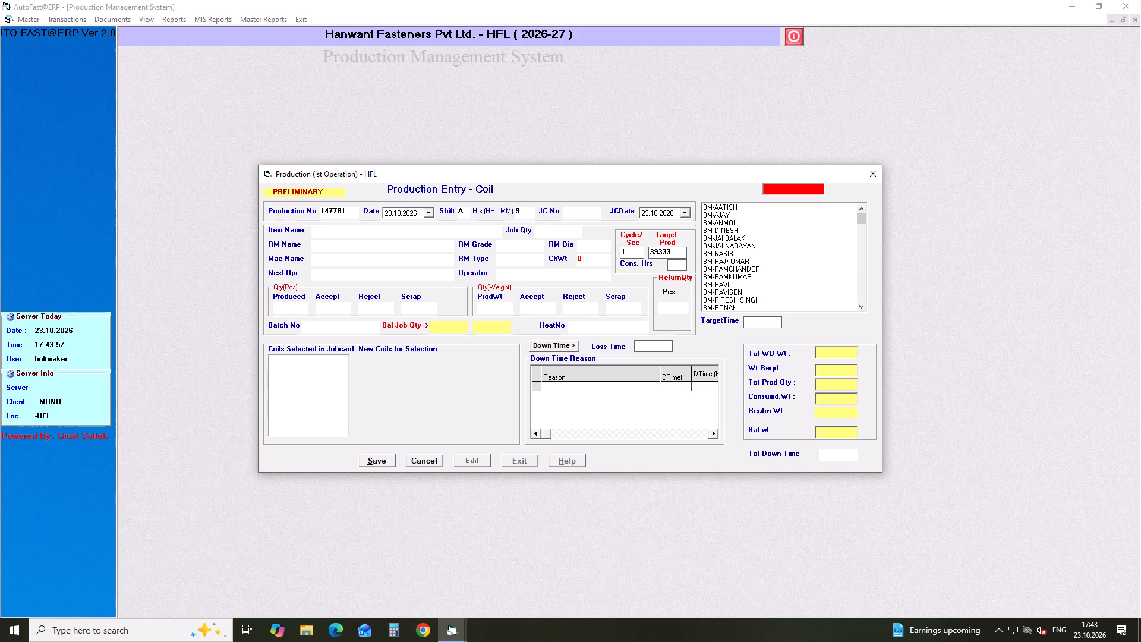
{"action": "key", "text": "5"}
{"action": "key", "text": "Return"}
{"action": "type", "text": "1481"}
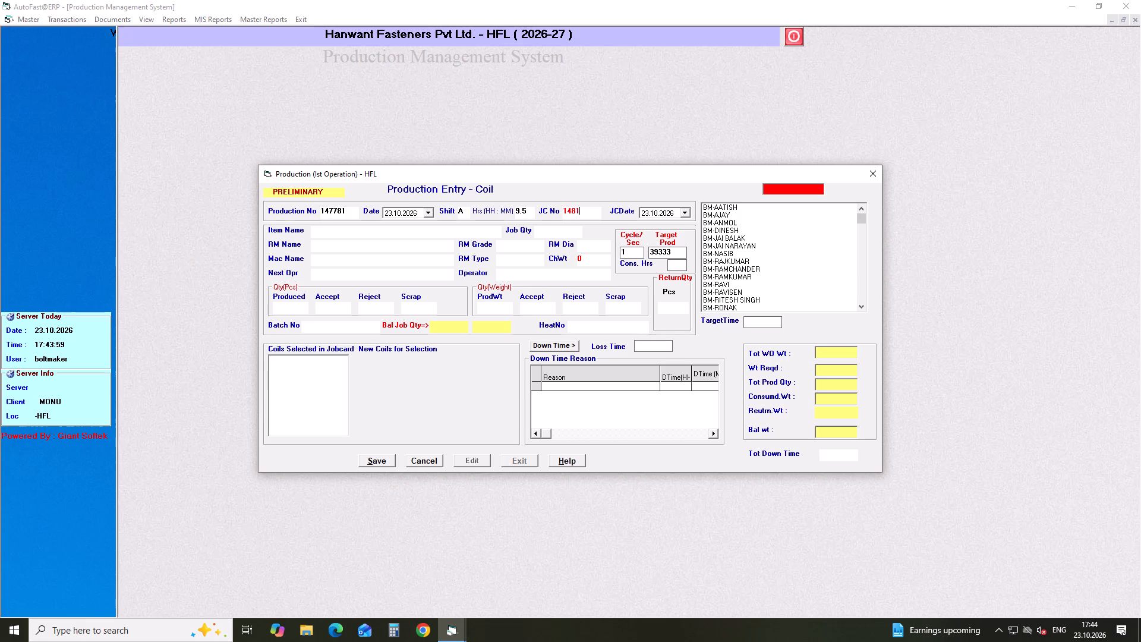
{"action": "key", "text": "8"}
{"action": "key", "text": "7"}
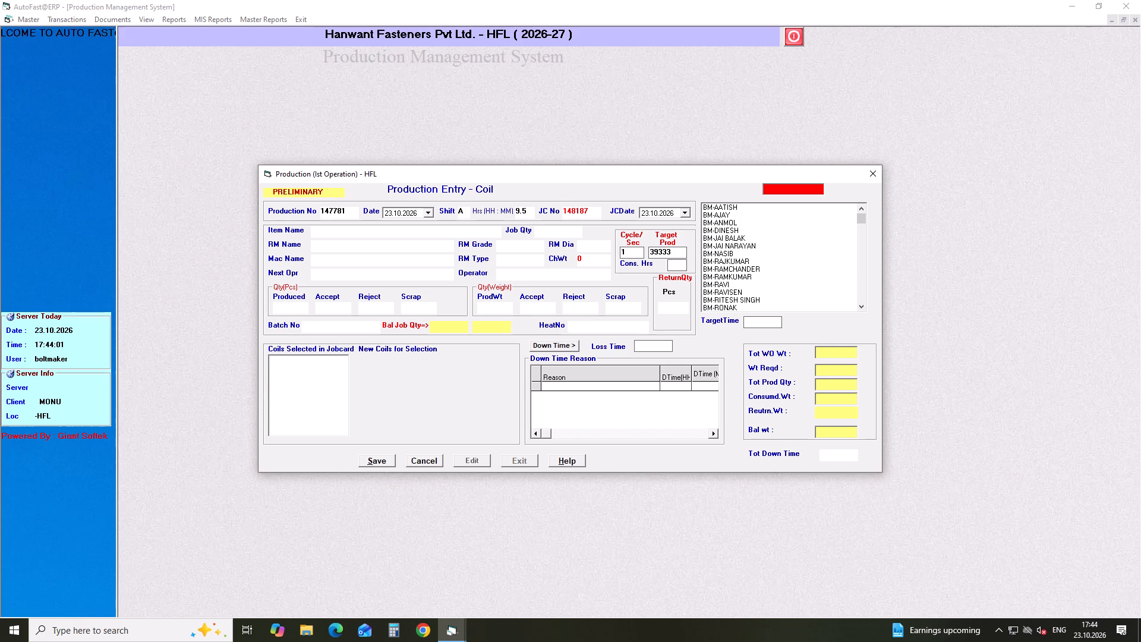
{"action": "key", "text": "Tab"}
Assign the operator matching BM-RON to the 6x16 flange bolt entry and enter 33510 produced pieces.
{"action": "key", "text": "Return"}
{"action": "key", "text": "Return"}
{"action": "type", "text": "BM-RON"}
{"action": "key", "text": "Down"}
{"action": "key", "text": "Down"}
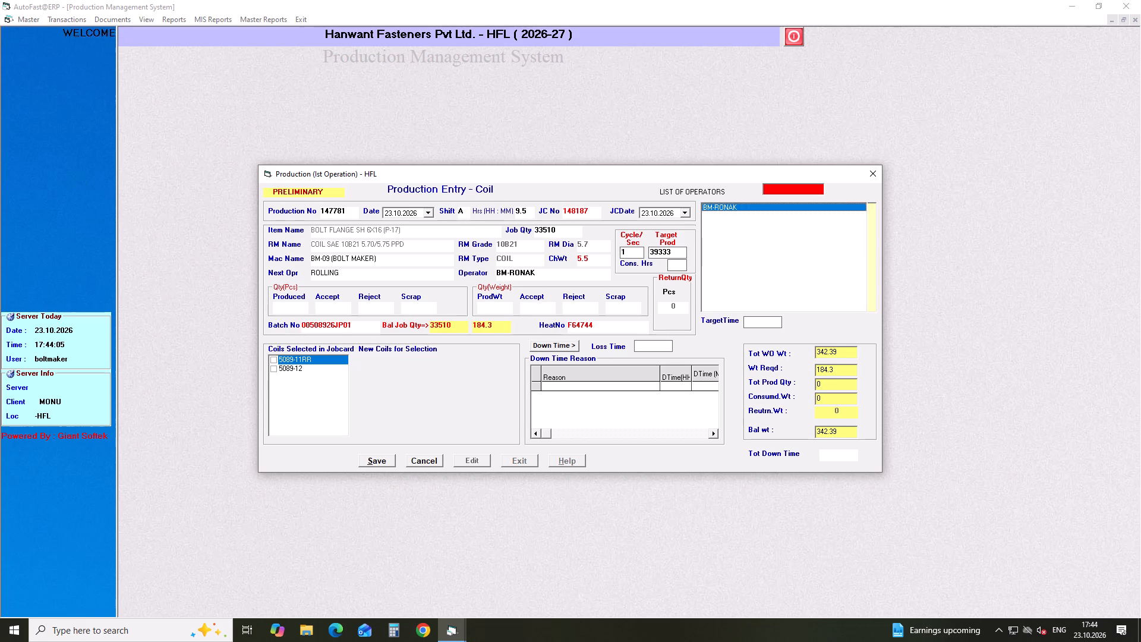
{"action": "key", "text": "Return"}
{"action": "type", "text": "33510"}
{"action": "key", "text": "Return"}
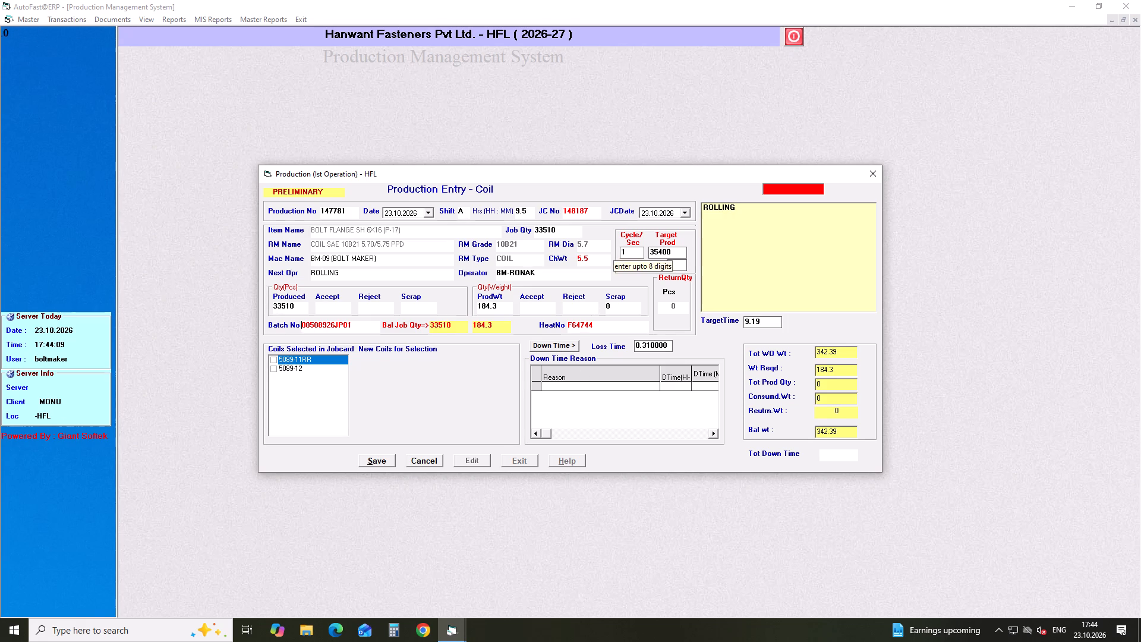
Set the 6x16 flange bolt entry's cycle time to 0.90 seconds.
{"action": "left_click_drag", "start_coordinate": [633, 255], "coordinate": [623, 257]}
{"action": "type", "text": "0."}
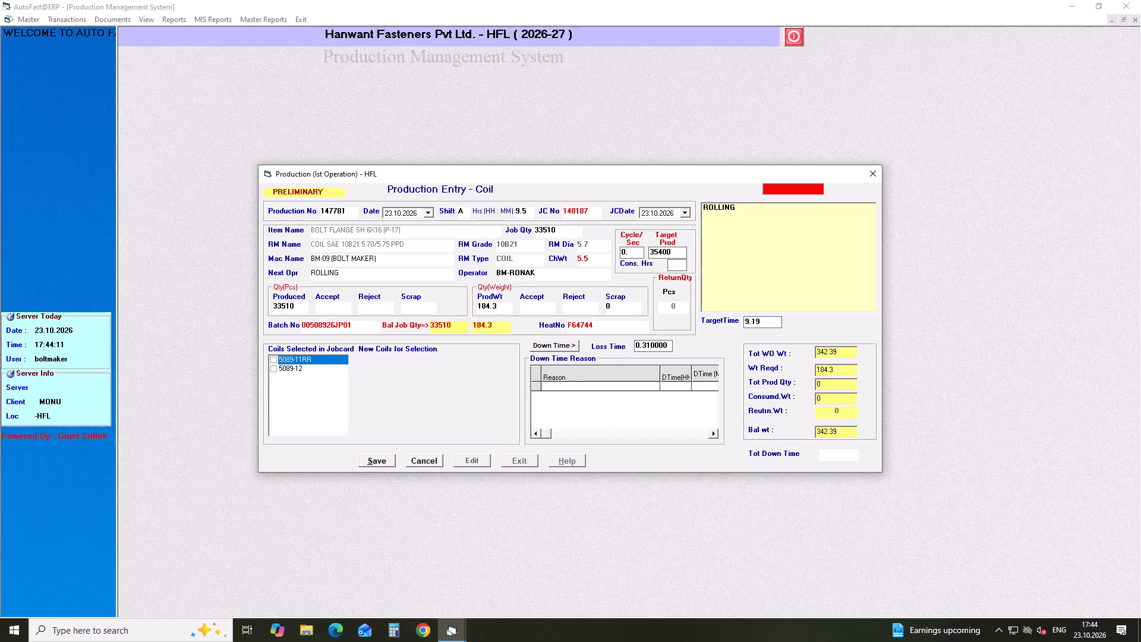
{"action": "type", "text": "90"}
{"action": "key", "text": "Return"}
{"action": "key", "text": "Return"}
Add a down time reason of TOOL CHANGE with 1.0 hour to the 6x16 flange bolt entry.
{"action": "key", "text": "Return"}
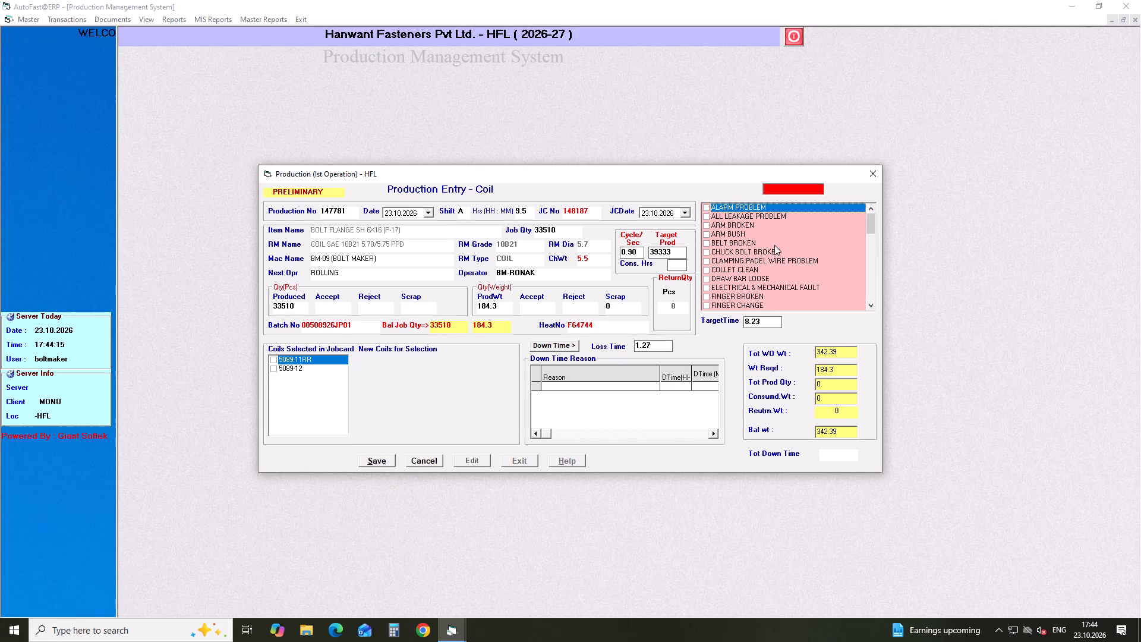
{"action": "left_click_drag", "start_coordinate": [870, 223], "coordinate": [870, 282]}
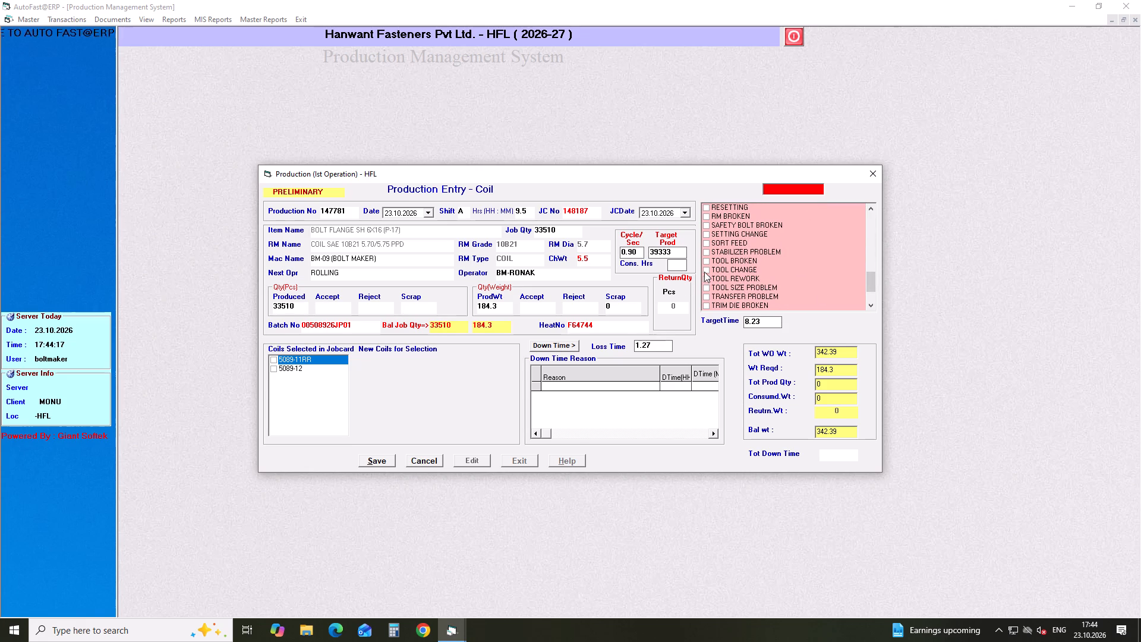
{"action": "left_click", "coordinate": [704, 272]}
{"action": "key", "text": "Return"}
{"action": "type", "text": "1.0"}
Select job card coils 5089-11RR and 5089-12 for the 6x16 flange bolt entry and save it.
{"action": "left_click", "coordinate": [270, 358]}
{"action": "left_click", "coordinate": [270, 366]}
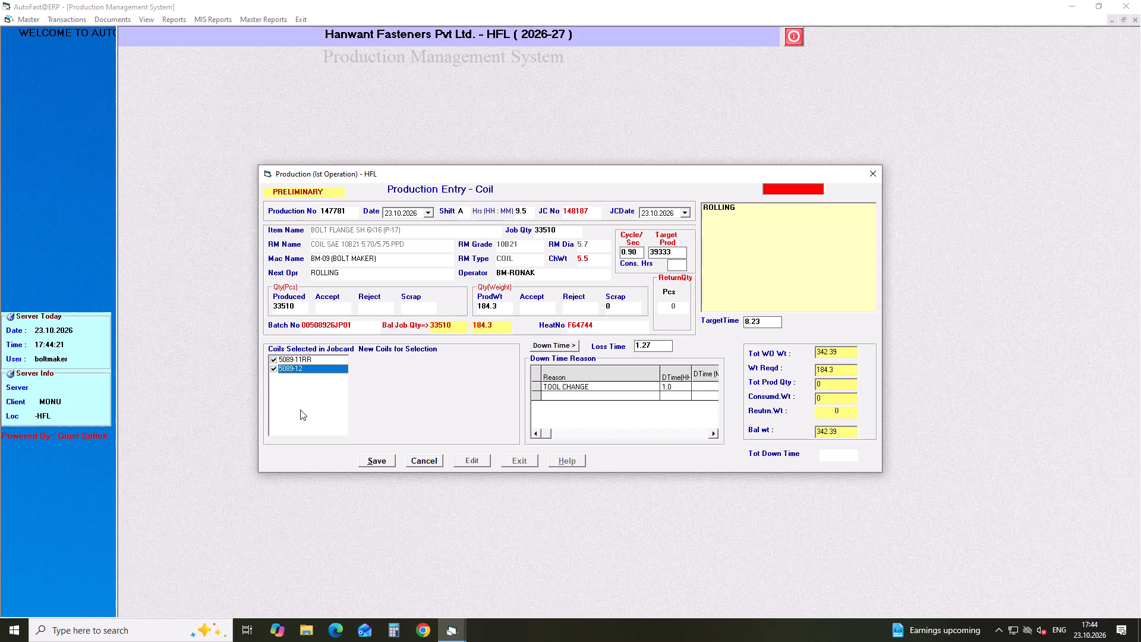
{"action": "left_click", "coordinate": [373, 468]}
{"action": "left_click", "coordinate": [378, 461]}
Start a new production entry for shift A with 1.0 hour against job card 148188.
{"action": "key", "text": "Return"}
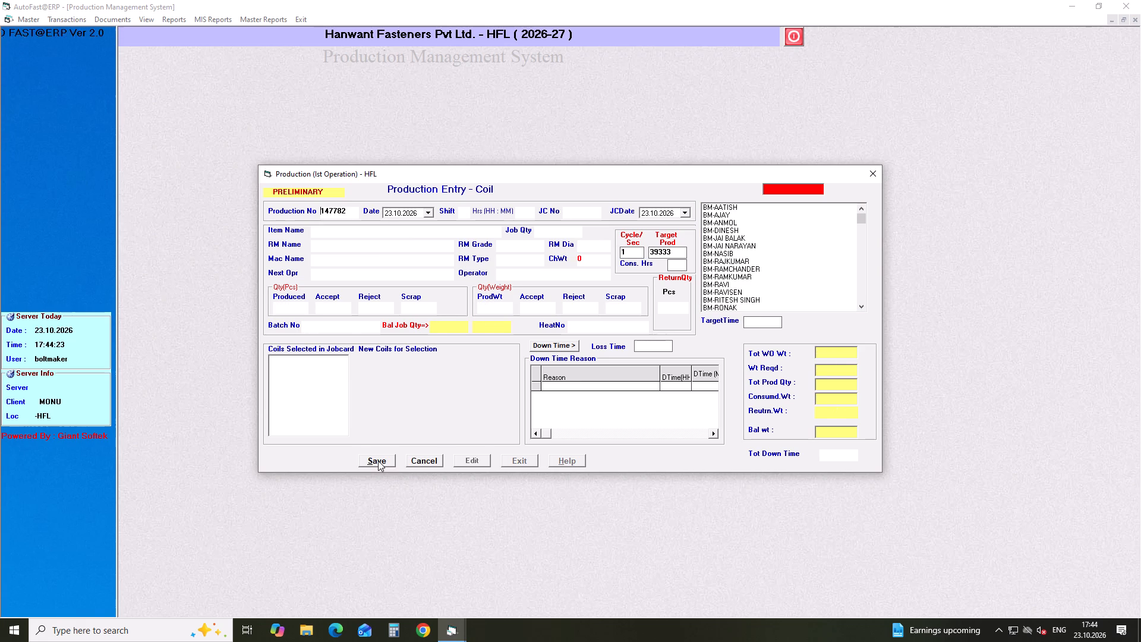
{"action": "key", "text": "Return"}
{"action": "key", "text": "Return"}
{"action": "key", "text": "a"}
{"action": "key", "text": "Return"}
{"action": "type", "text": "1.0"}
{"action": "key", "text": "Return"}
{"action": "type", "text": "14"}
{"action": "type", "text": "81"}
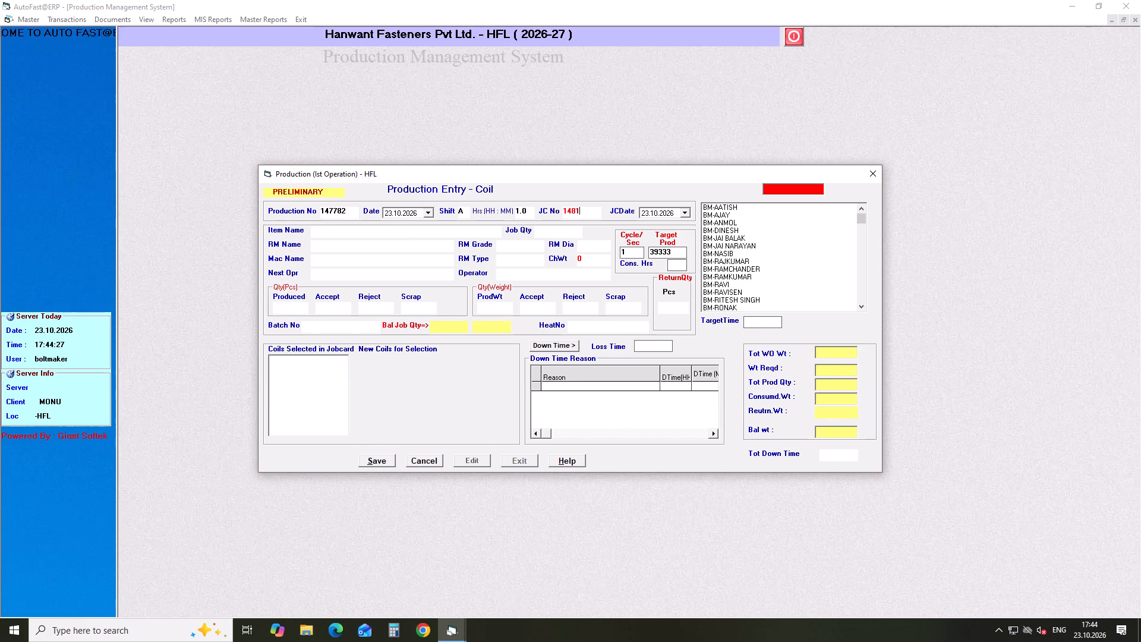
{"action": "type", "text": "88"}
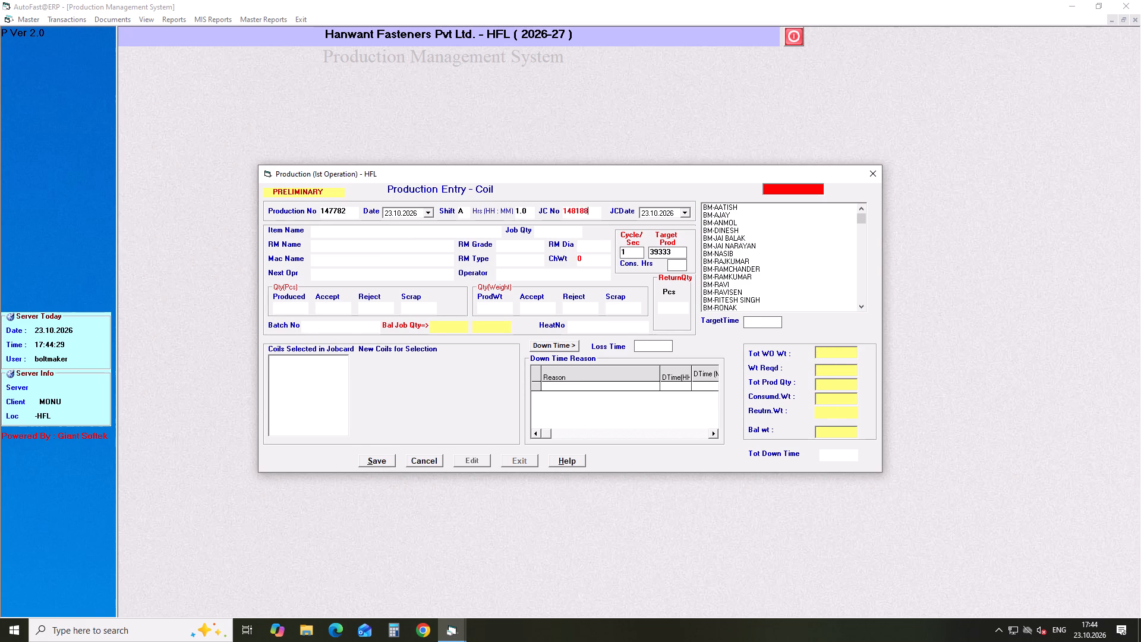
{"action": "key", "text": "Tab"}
Assign the operator matching BM-Z to the SHCS M08X1.25X55 entry and enter 3100 produced pieces.
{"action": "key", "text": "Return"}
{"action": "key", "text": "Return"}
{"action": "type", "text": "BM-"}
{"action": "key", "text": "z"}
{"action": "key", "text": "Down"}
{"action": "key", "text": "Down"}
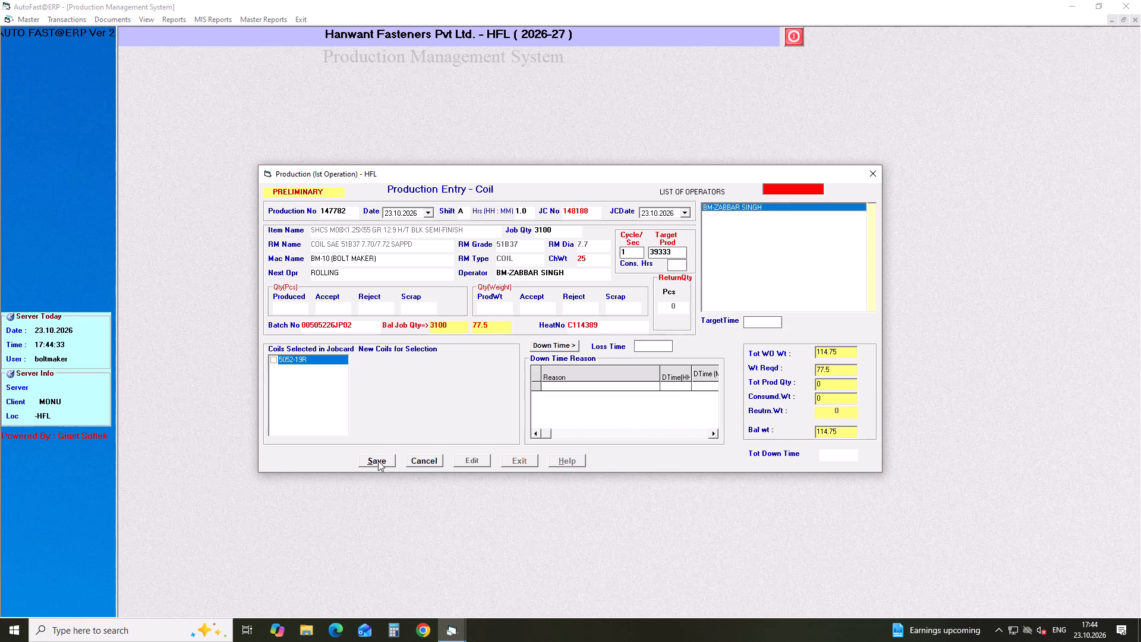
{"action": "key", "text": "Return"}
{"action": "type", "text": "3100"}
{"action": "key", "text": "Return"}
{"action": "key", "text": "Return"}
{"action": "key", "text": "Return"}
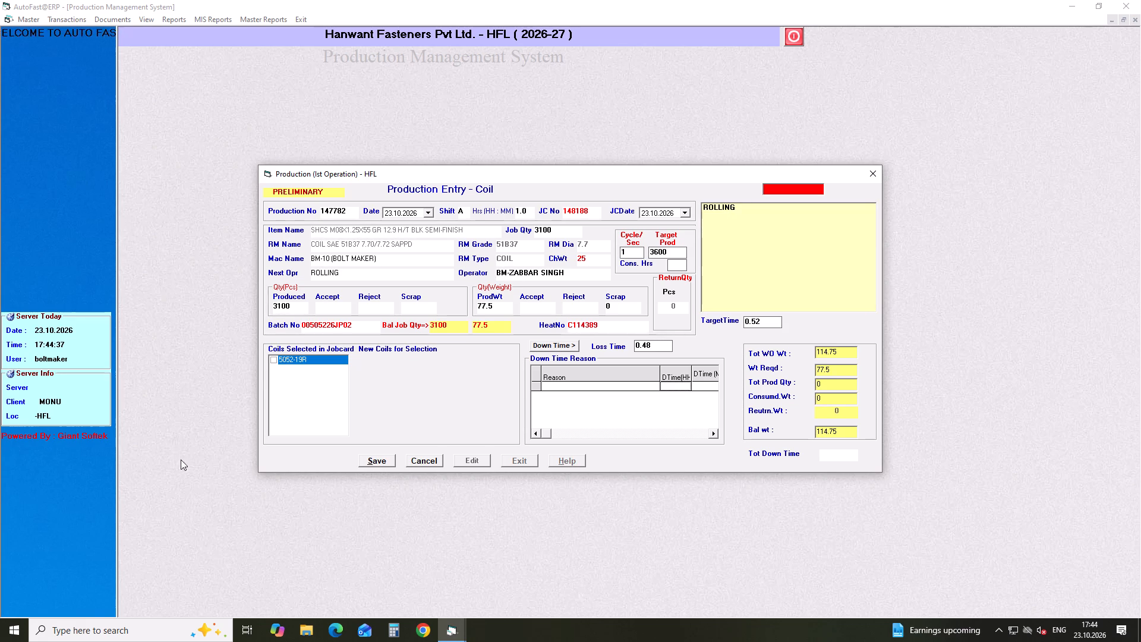
Select job card coil 5052-19R for the SHCS M08X1.25X55 entry and save it.
{"action": "left_click", "coordinate": [270, 363]}
{"action": "left_click", "coordinate": [371, 457]}
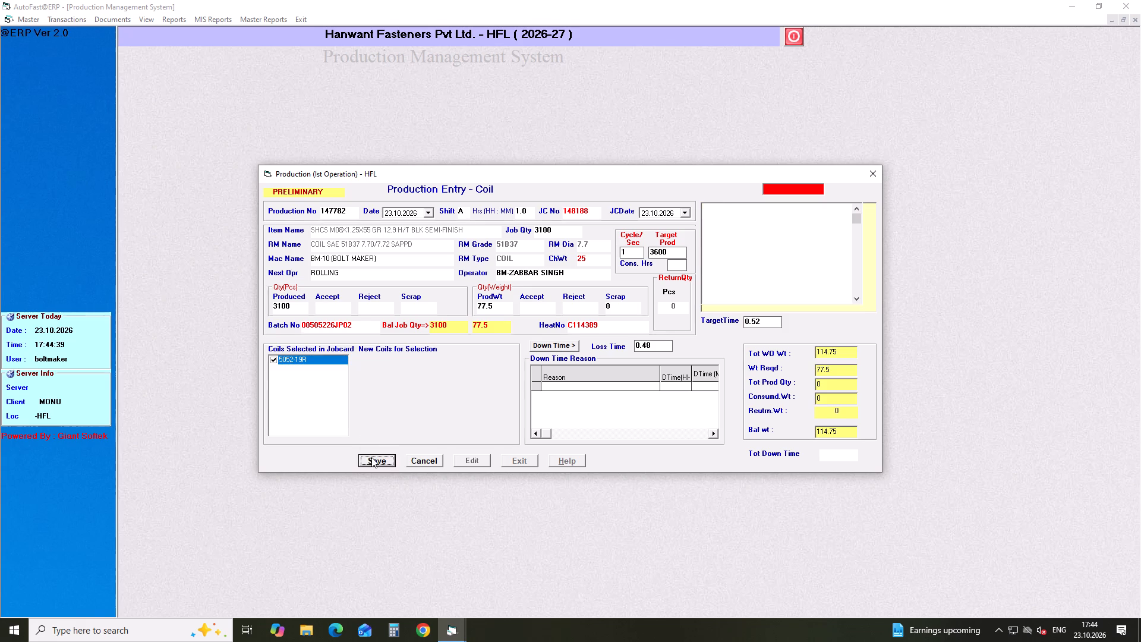
Start a new production entry for shift A with 8.5 hours against job card 148189.
{"action": "key", "text": "Return"}
{"action": "key", "text": "Return"}
{"action": "key", "text": "Return"}
{"action": "key", "text": "a"}
{"action": "key", "text": "Return"}
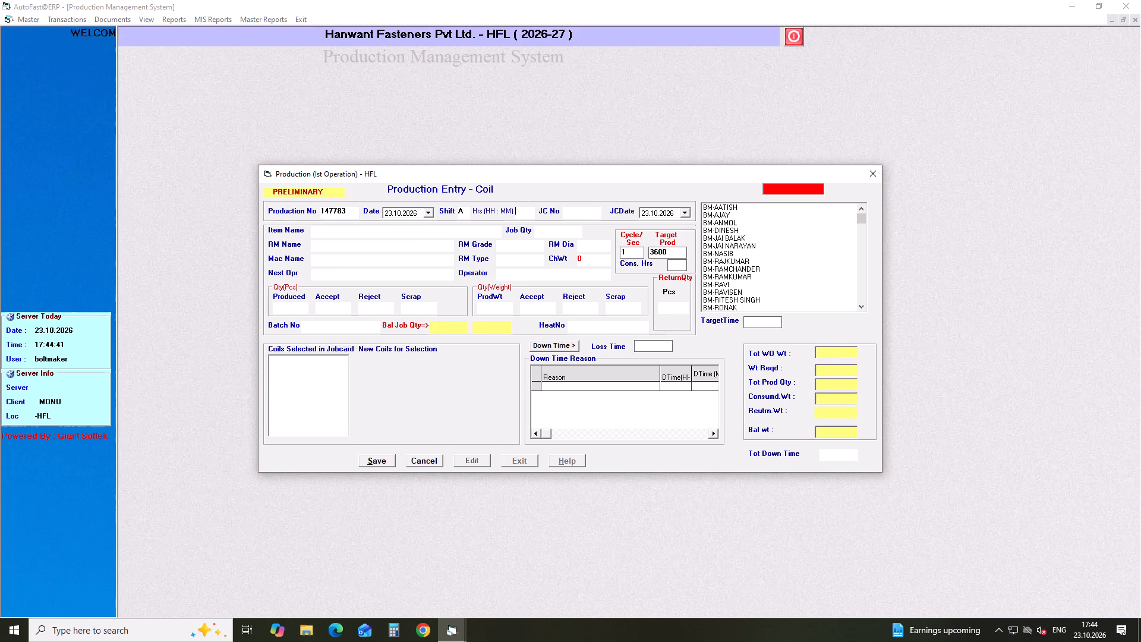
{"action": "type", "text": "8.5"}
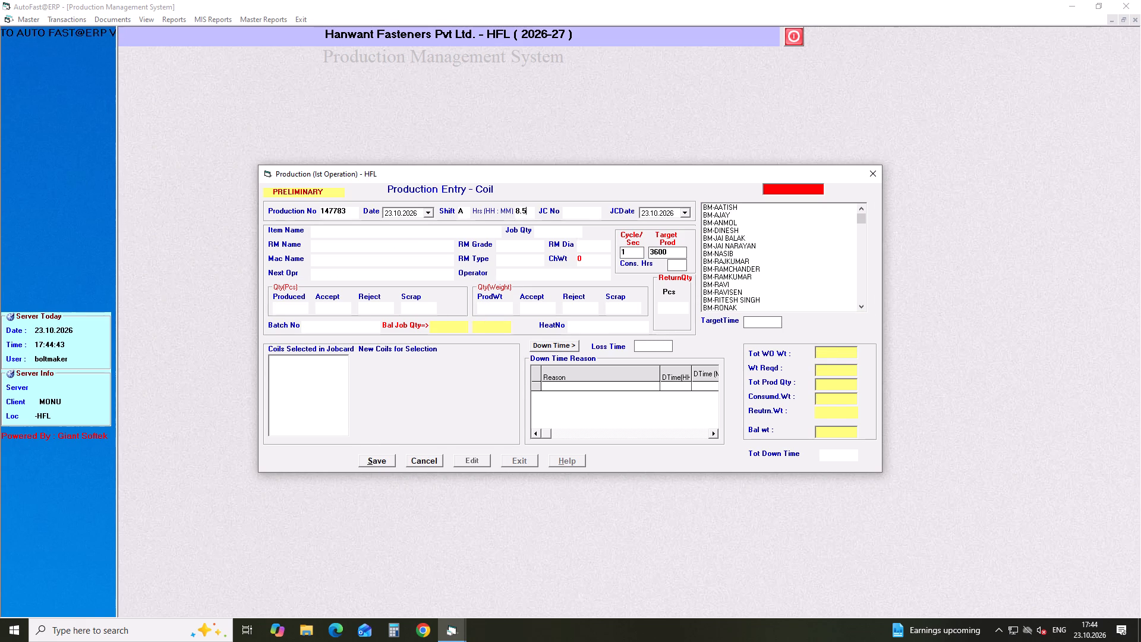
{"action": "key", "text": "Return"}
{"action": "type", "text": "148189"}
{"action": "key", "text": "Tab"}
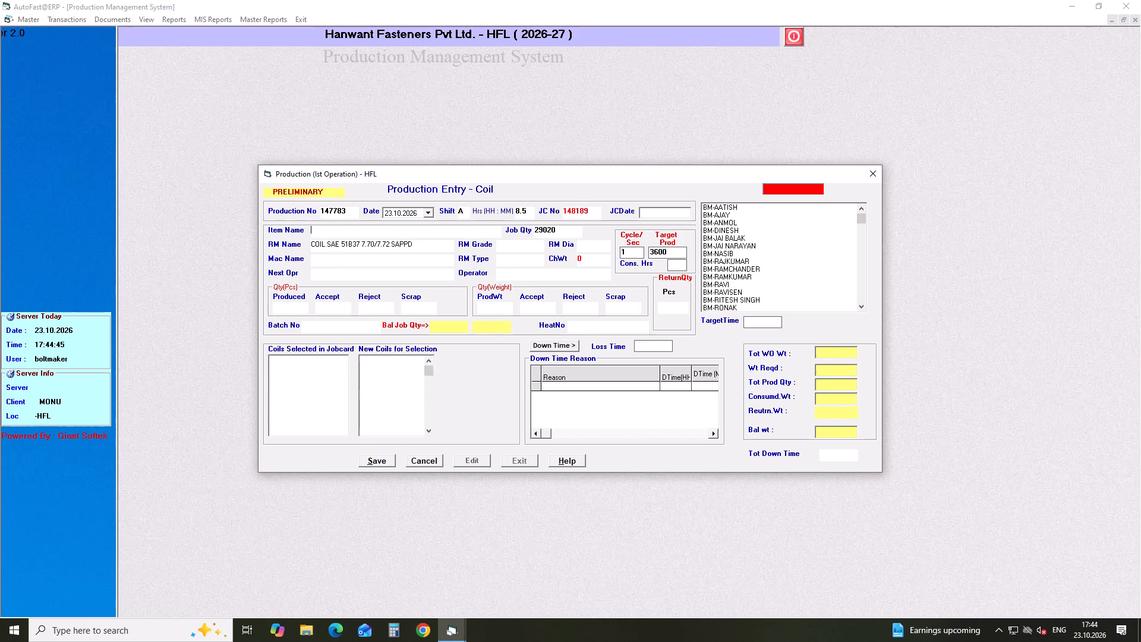
Assign the operator matching BM-Z to the SHCS M08X1.25X60 entry and enter 29020 produced pieces.
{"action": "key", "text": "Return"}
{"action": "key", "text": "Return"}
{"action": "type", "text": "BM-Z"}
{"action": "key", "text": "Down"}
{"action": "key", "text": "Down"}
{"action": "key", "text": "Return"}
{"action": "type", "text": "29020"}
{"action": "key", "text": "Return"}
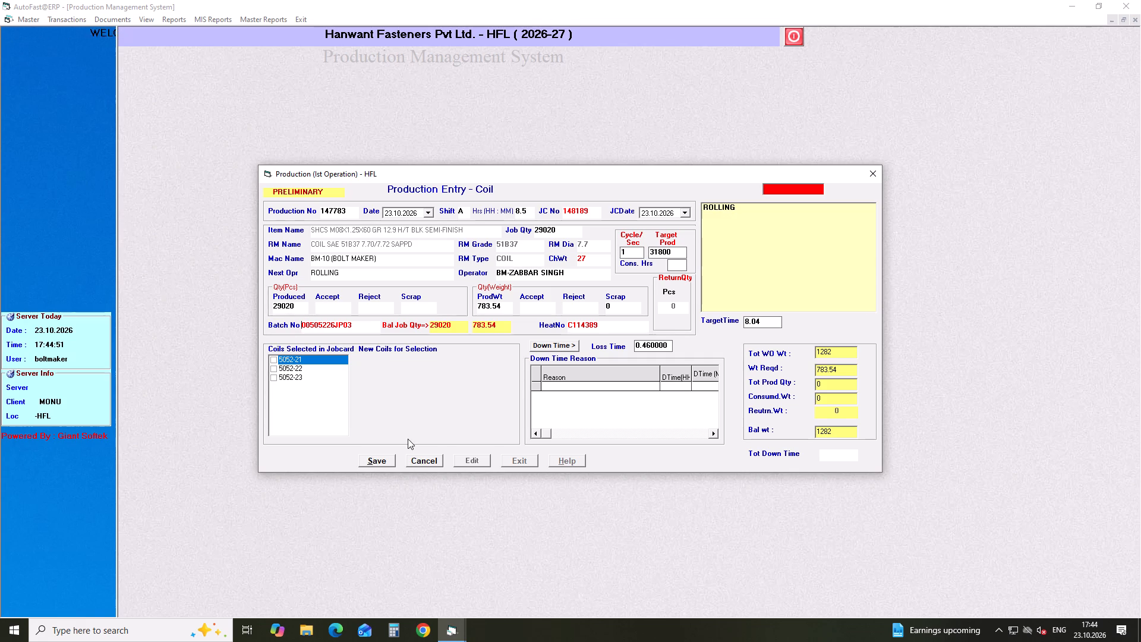
Set the SHCS M08X1.25X60 entry's cycle time to 0.90 seconds.
{"action": "left_click_drag", "start_coordinate": [642, 251], "coordinate": [590, 263]}
{"action": "type", "text": "0.90"}
{"action": "key", "text": "Return"}
{"action": "key", "text": "Return"}
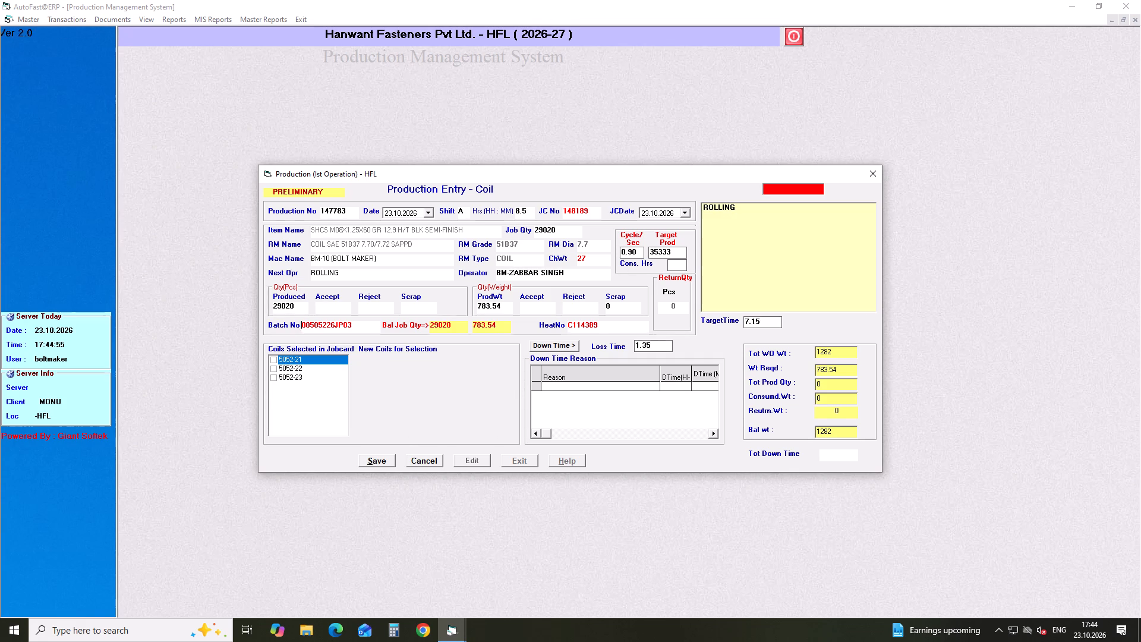
Add a down time reason of SETTING CHANGE with 1.0 hour to the SHCS M08X1.25X60 entry.
{"action": "key", "text": "Return"}
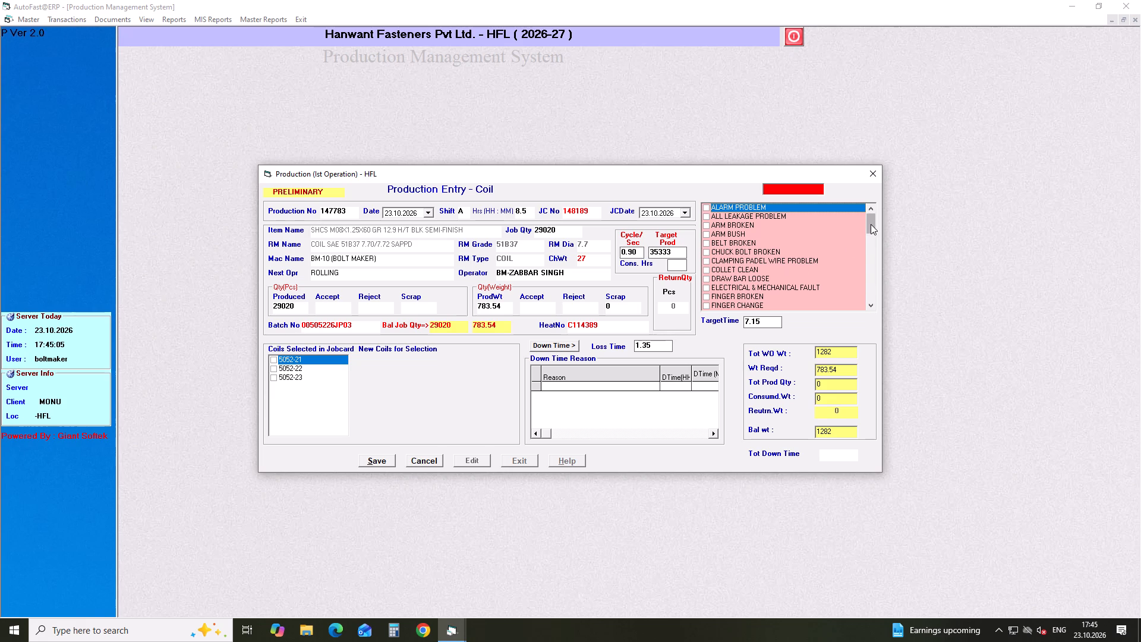
{"action": "left_click_drag", "start_coordinate": [871, 224], "coordinate": [870, 275]}
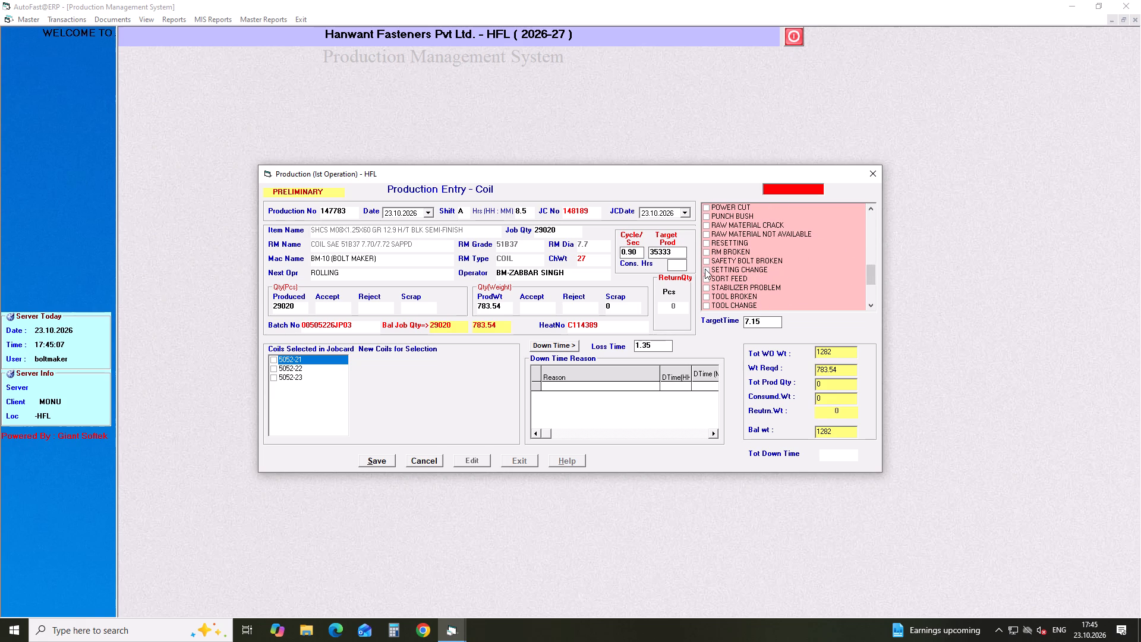
{"action": "left_click", "coordinate": [705, 269]}
{"action": "key", "text": "Return"}
{"action": "type", "text": "1.0"}
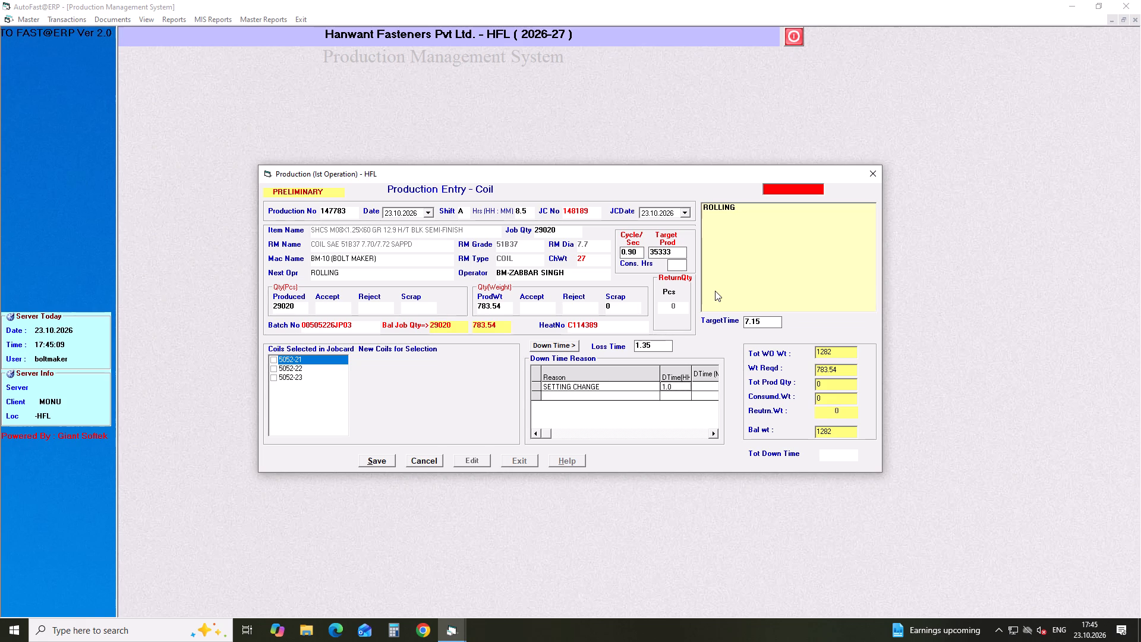
Select job card coils 5052-21, 5052-22 and 5052-23, save the SHCS M08X1.25X60 entry and close the production form.
{"action": "left_click", "coordinate": [273, 361]}
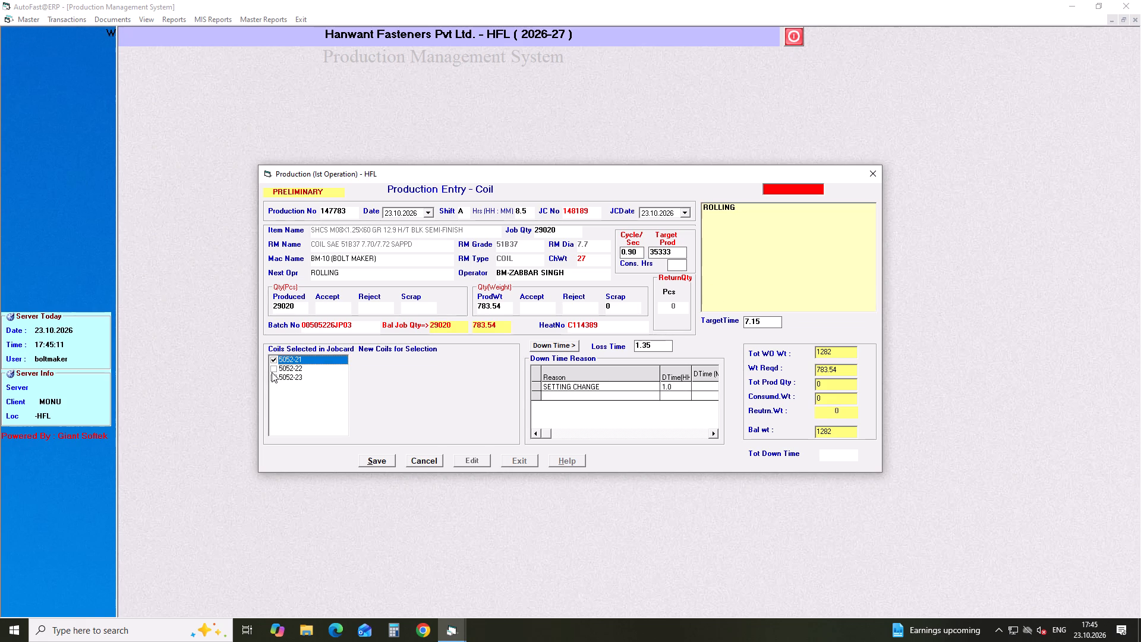
{"action": "left_click", "coordinate": [272, 372]}
{"action": "left_click", "coordinate": [273, 377]}
{"action": "left_click", "coordinate": [377, 458]}
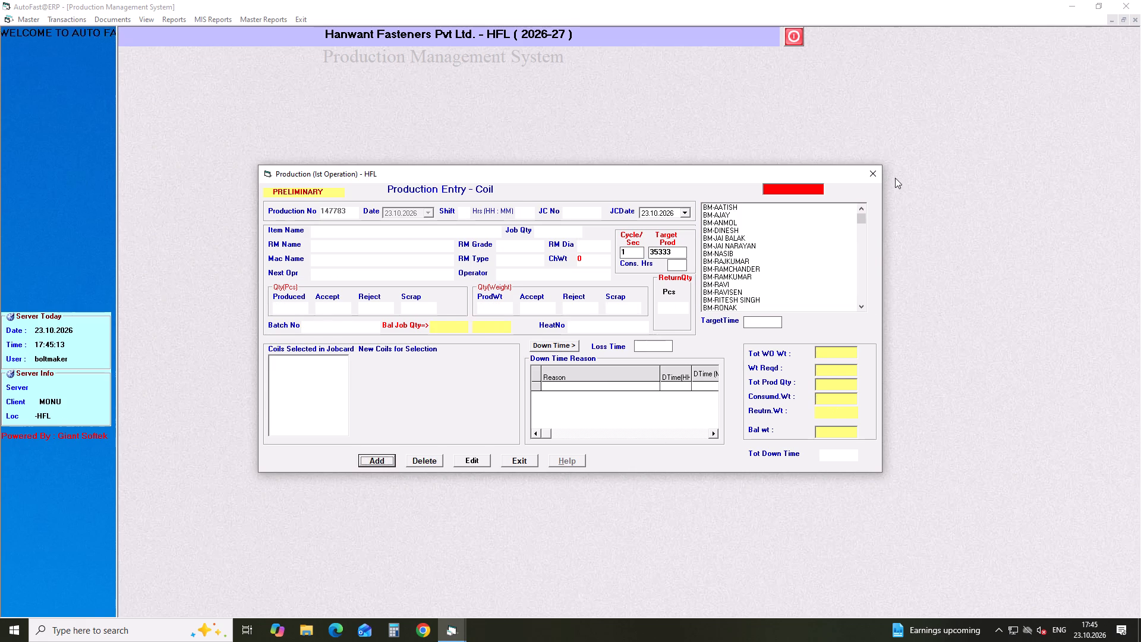
{"action": "left_click", "coordinate": [865, 172]}
List the in-house production items pending inspection for all operations as on 23.10.2026.
{"action": "left_click", "coordinate": [144, 17]}
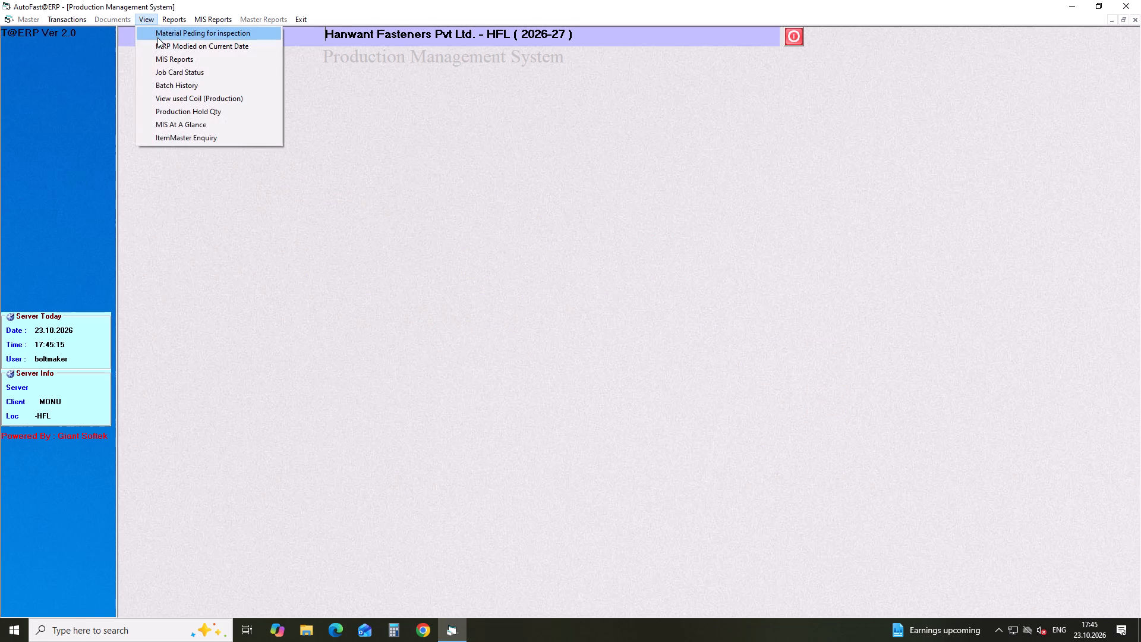
{"action": "left_click", "coordinate": [157, 37]}
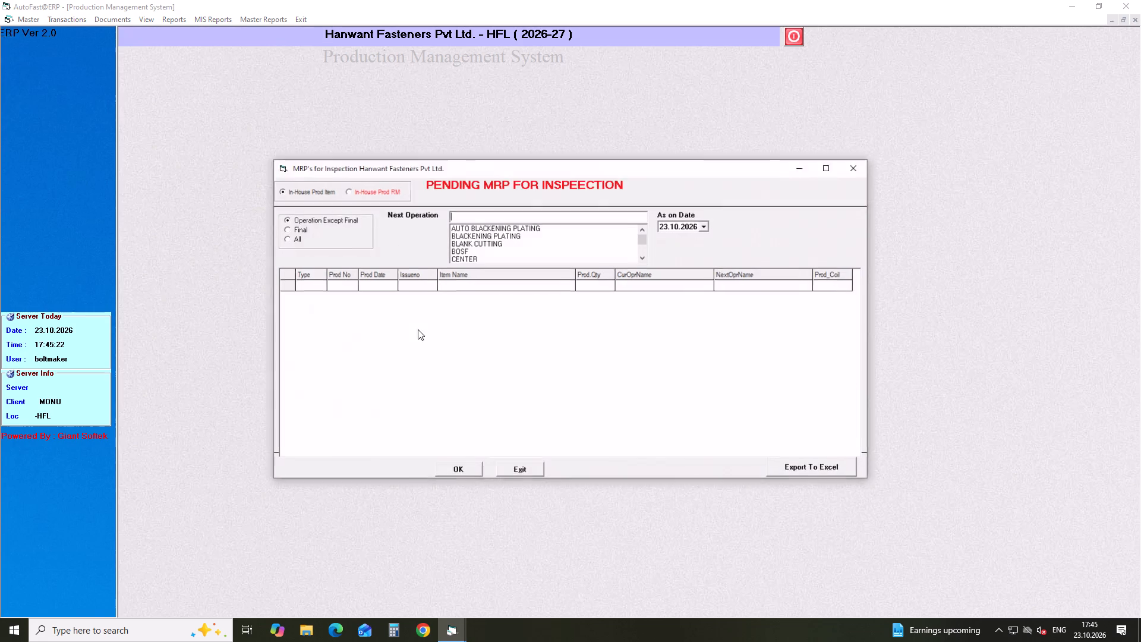
{"action": "left_click", "coordinate": [301, 240]}
{"action": "key", "text": "Return"}
{"action": "key", "text": "Return"}
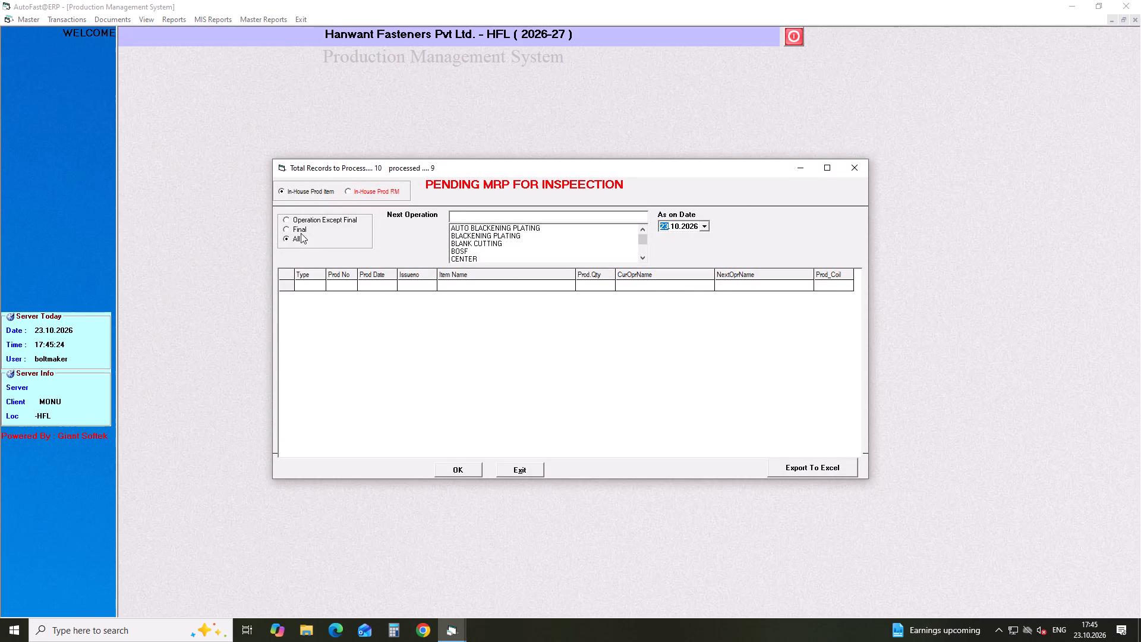
Open pending production 147776 as a final coil production entry and load it for editing.
{"action": "left_click", "coordinate": [522, 304]}
{"action": "key", "text": "Return"}
{"action": "key", "text": "Return"}
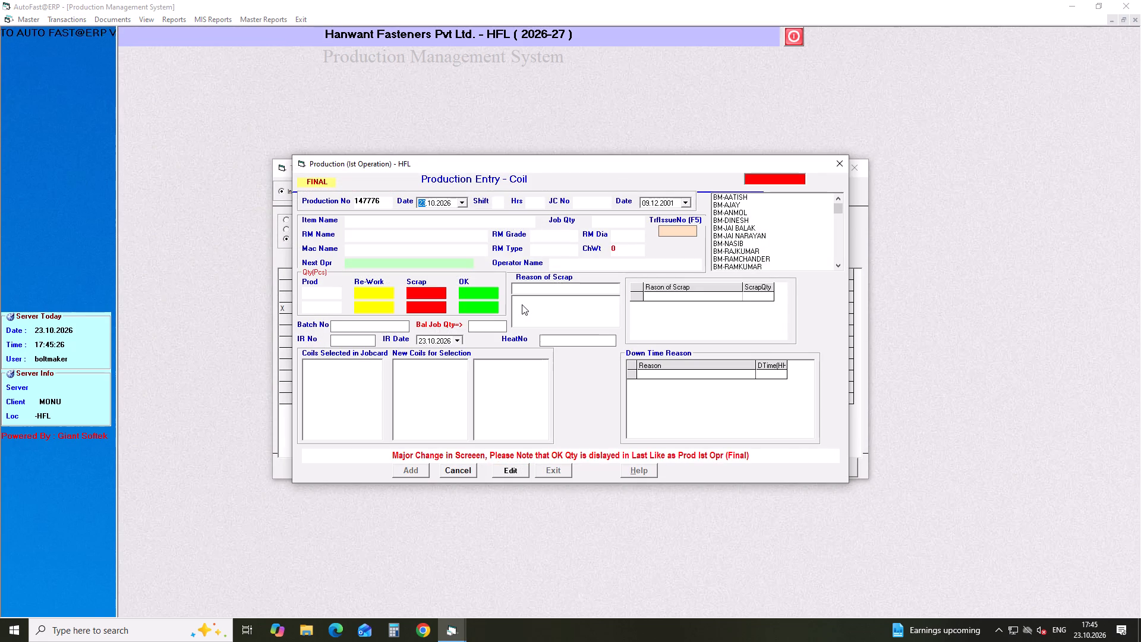
{"action": "left_click", "coordinate": [510, 470]}
{"action": "key", "text": "Return"}
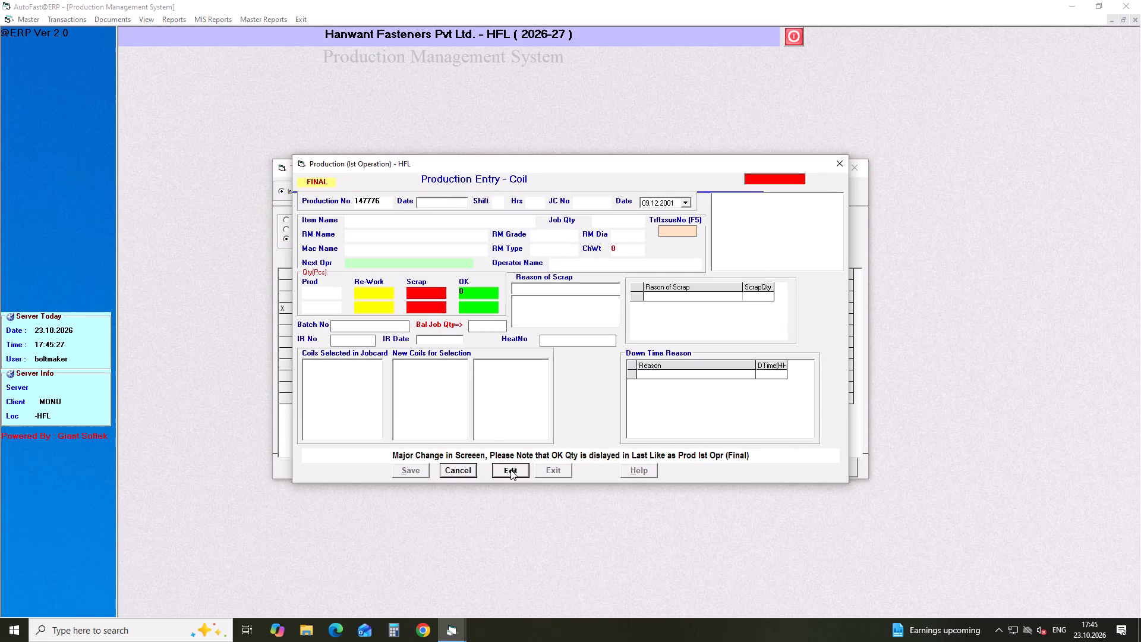
{"action": "key", "text": "Return"}
{"action": "key", "text": "Return"}
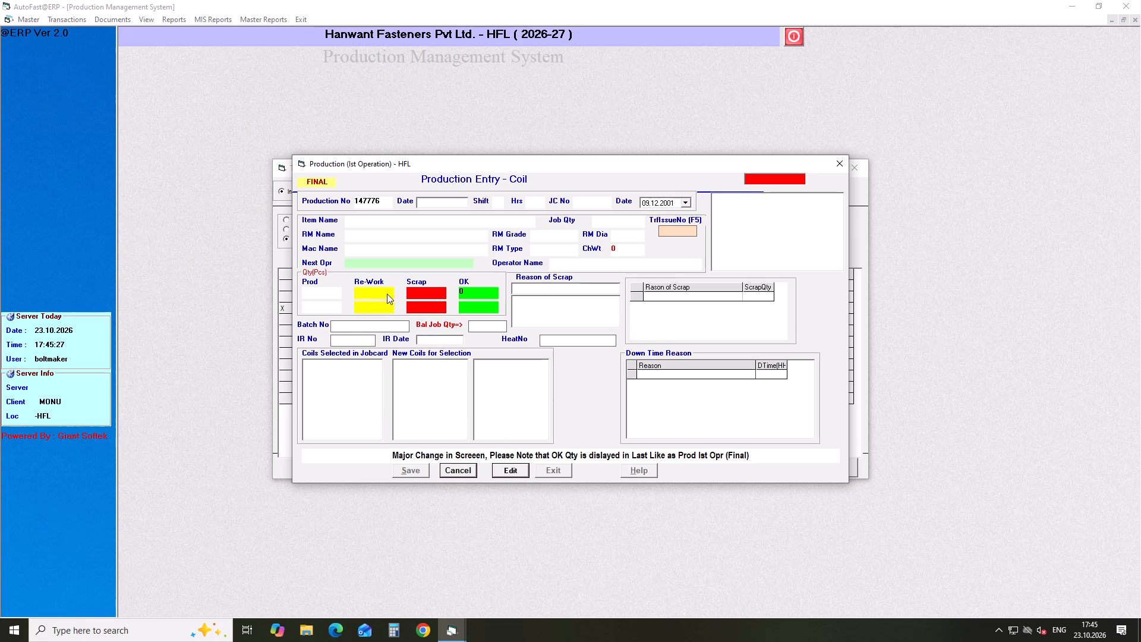
Enter 0 re-work pieces and 20 scrap pieces for the 5 mm nut insert entry.
{"action": "left_click_drag", "start_coordinate": [386, 292], "coordinate": [245, 292]}
{"action": "key", "text": "0"}
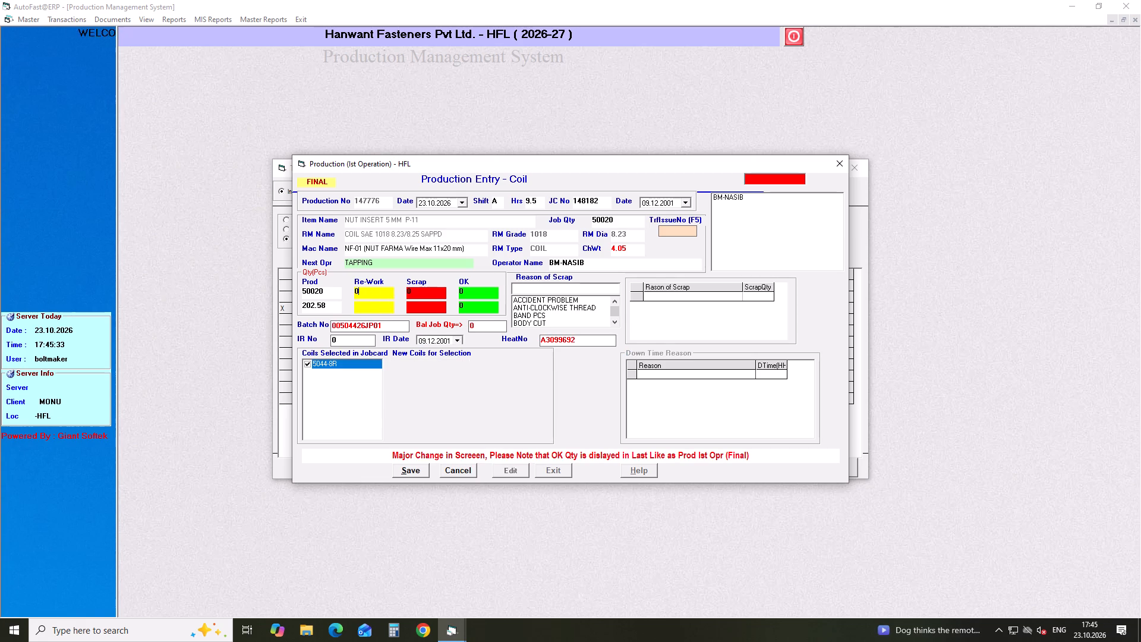
{"action": "key", "text": "Return"}
{"action": "key", "text": "2"}
{"action": "key", "text": "Return"}
Add CUTT OFF as the scrap reason with a scrap quantity of 20.
{"action": "type", "text": "CU"}
{"action": "key", "text": "Down"}
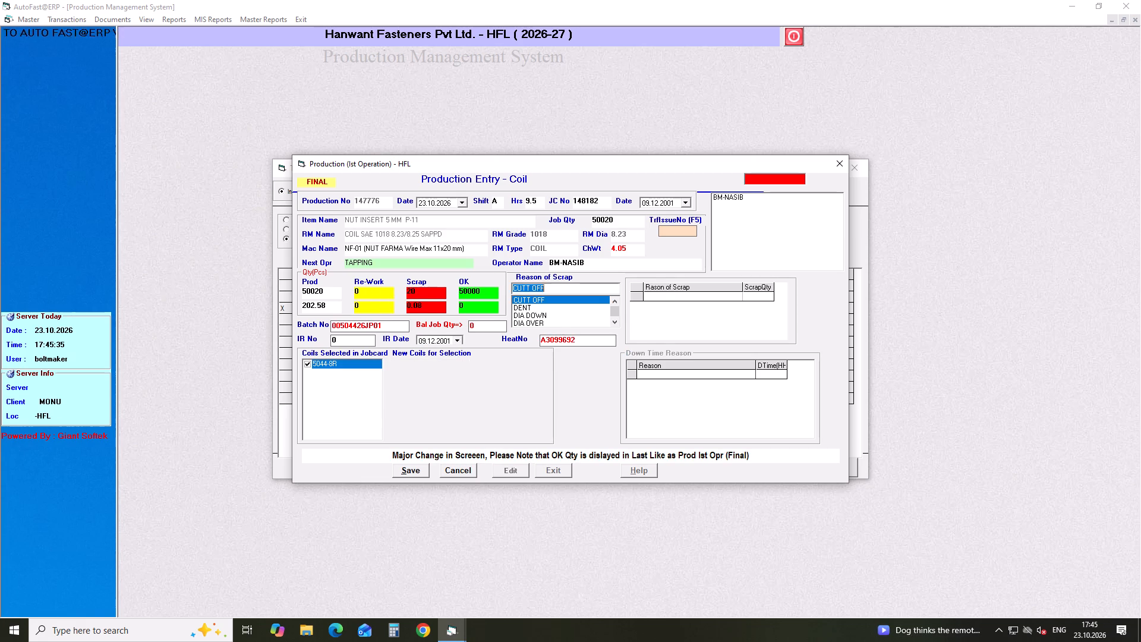
{"action": "key", "text": "Return"}
{"action": "type", "text": "20"}
Set the inspection report number to 01 dated 23.10.2026, save the 5 mm nut insert entry and close it.
{"action": "left_click", "coordinate": [355, 345]}
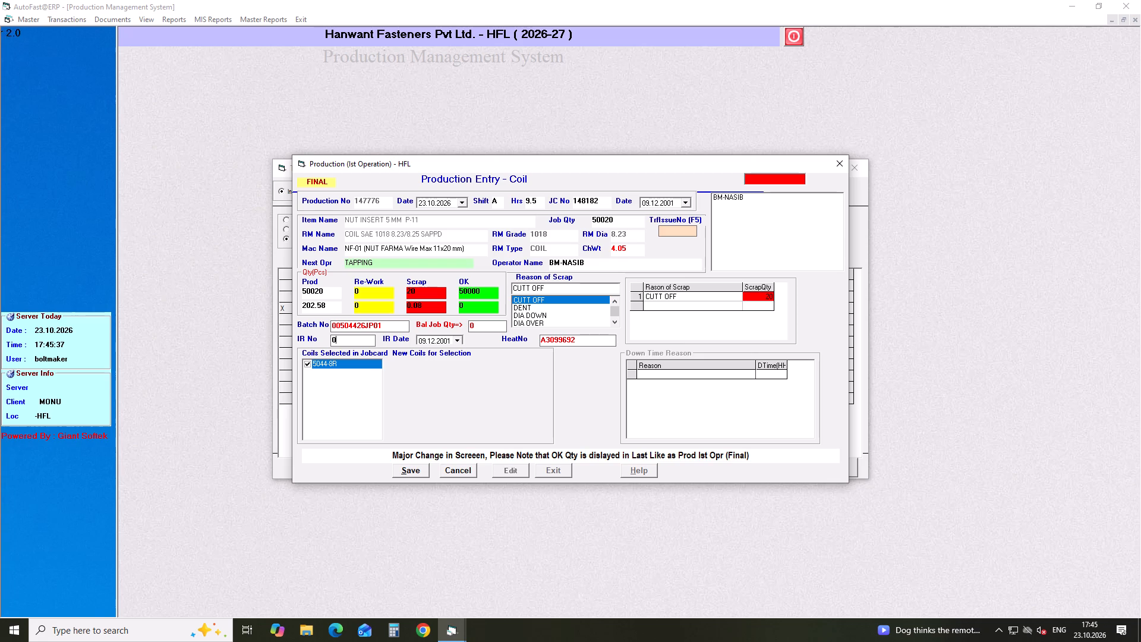
{"action": "key", "text": "1"}
{"action": "key", "text": "Return"}
{"action": "left_click", "coordinate": [459, 341]}
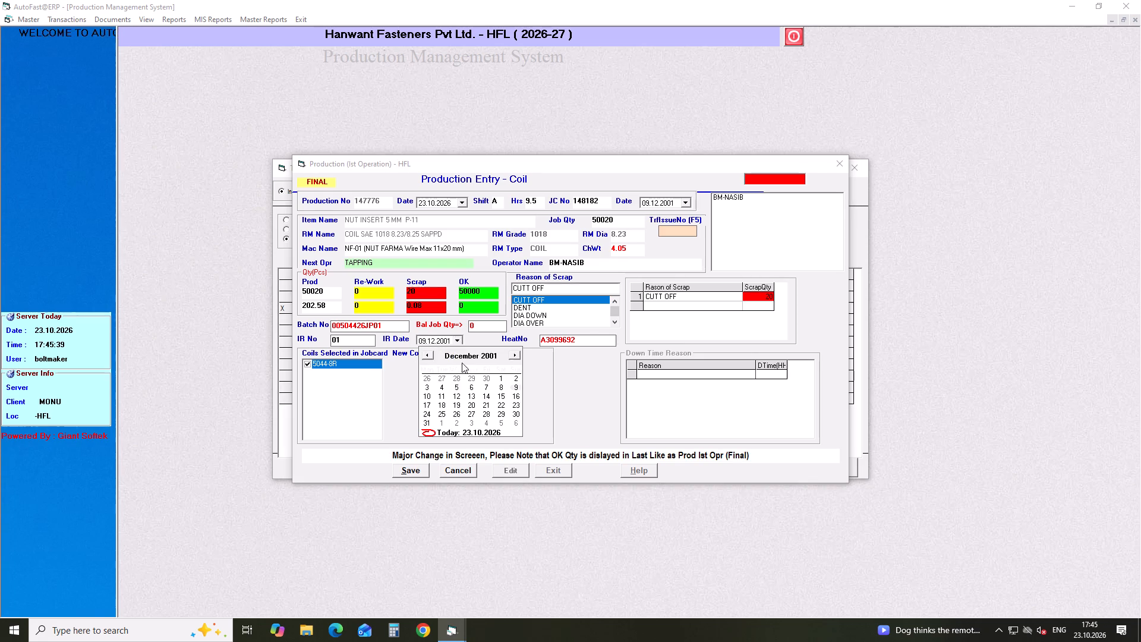
{"action": "left_click", "coordinate": [488, 433]}
{"action": "left_click", "coordinate": [410, 469]}
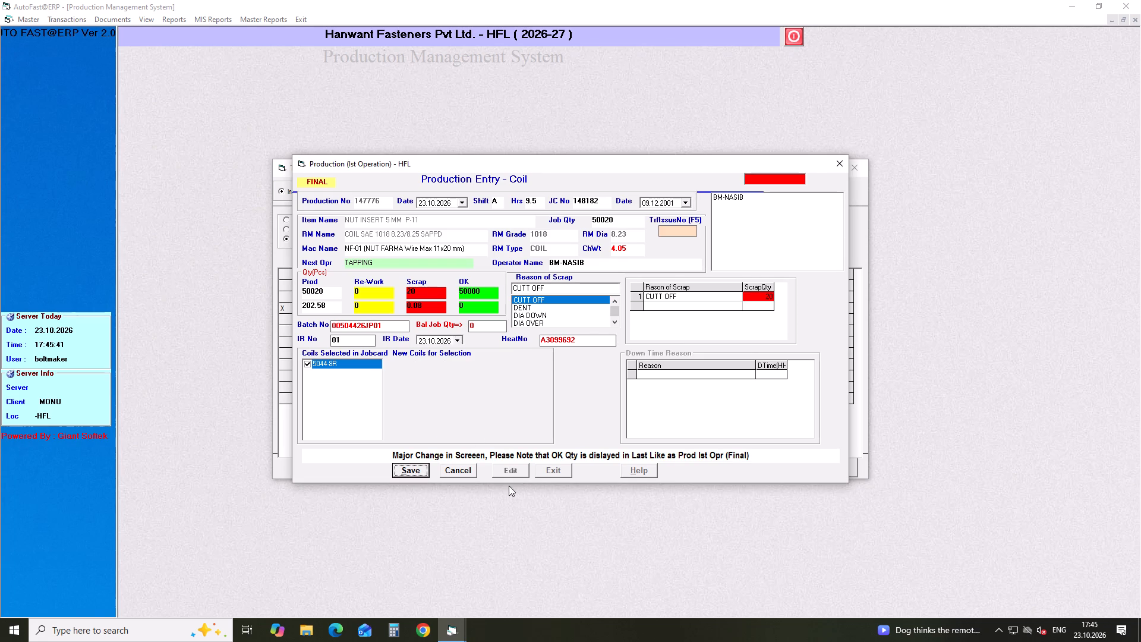
{"action": "left_click", "coordinate": [553, 465]}
Open pending production 147777 as a final coil production entry and load it for editing.
{"action": "left_click", "coordinate": [307, 318]}
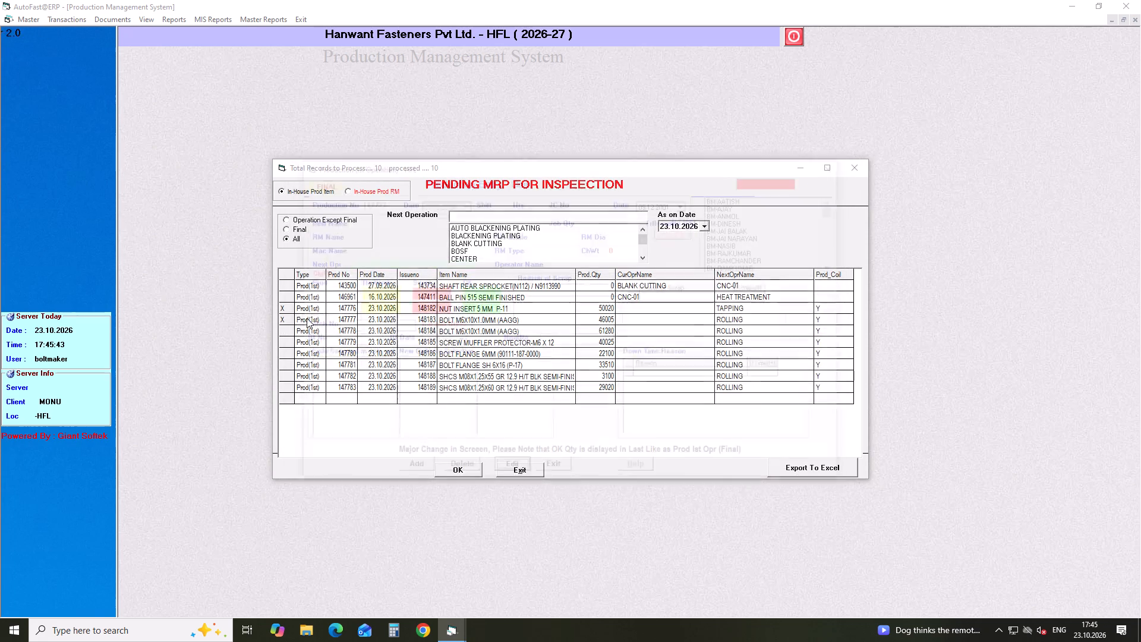
{"action": "key", "text": "Return"}
{"action": "key", "text": "Return"}
{"action": "left_click", "coordinate": [512, 468]}
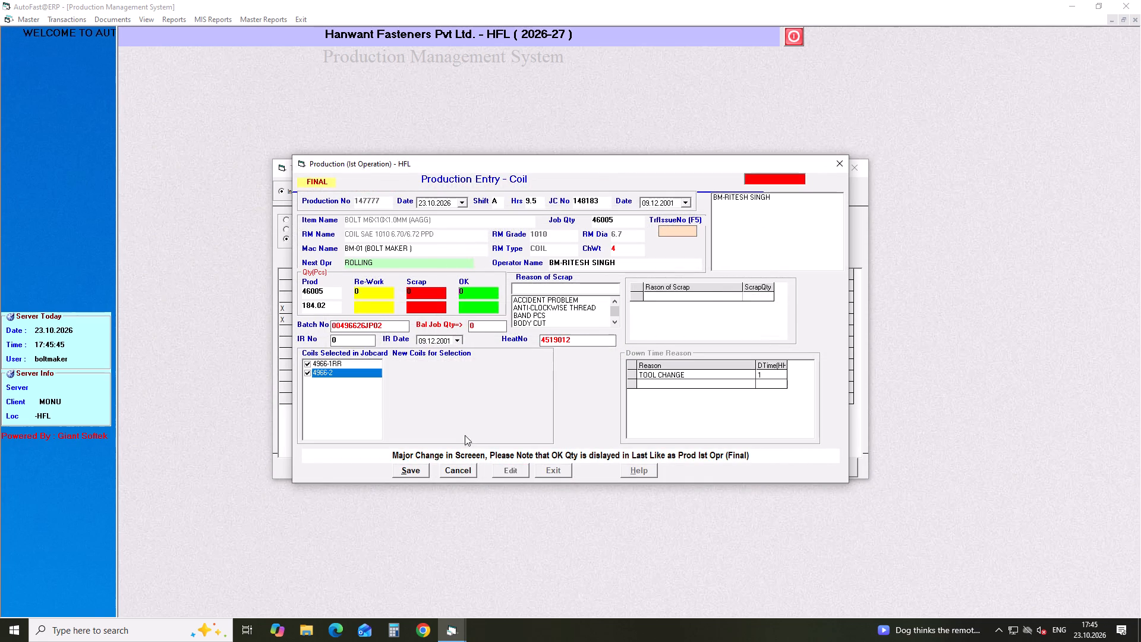
Enter 0 re-work pieces and 5 scrap pieces for the M6x10 bolt entry.
{"action": "key", "text": "Return"}
{"action": "left_click_drag", "start_coordinate": [383, 295], "coordinate": [329, 292]}
{"action": "key", "text": "0"}
{"action": "key", "text": "Return"}
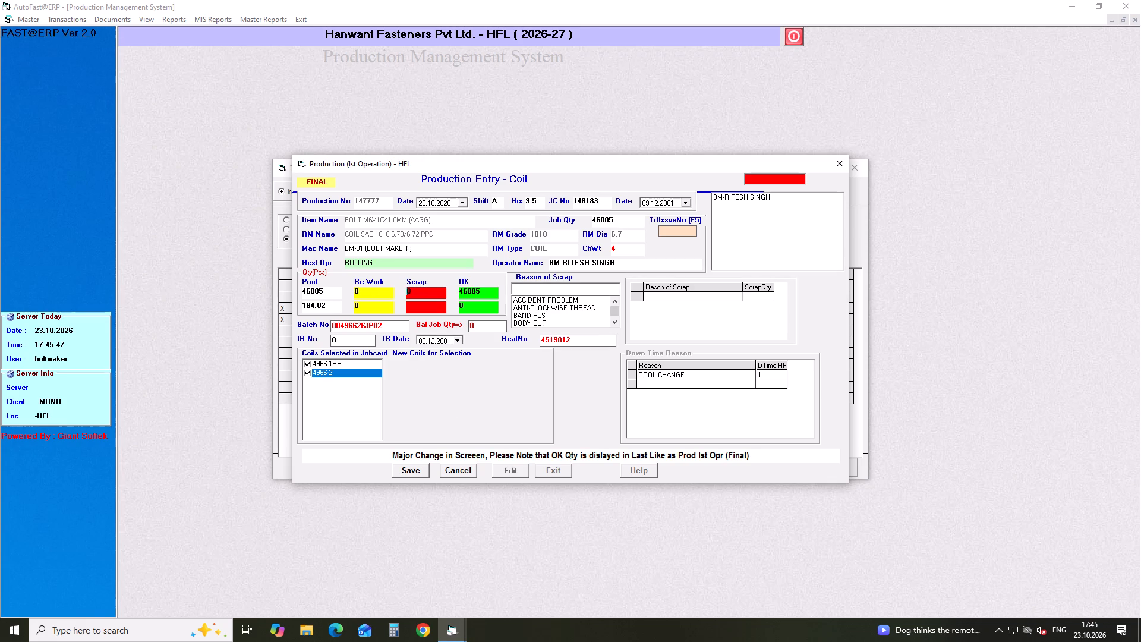
{"action": "key", "text": "Delete"}
{"action": "key", "text": "5"}
{"action": "key", "text": "Return"}
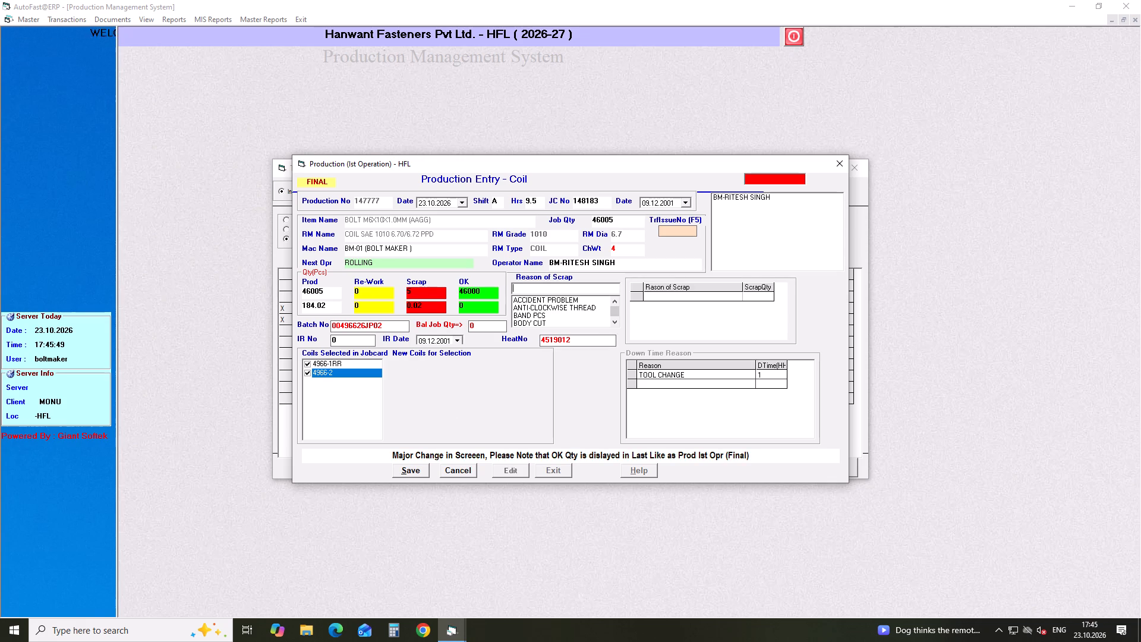
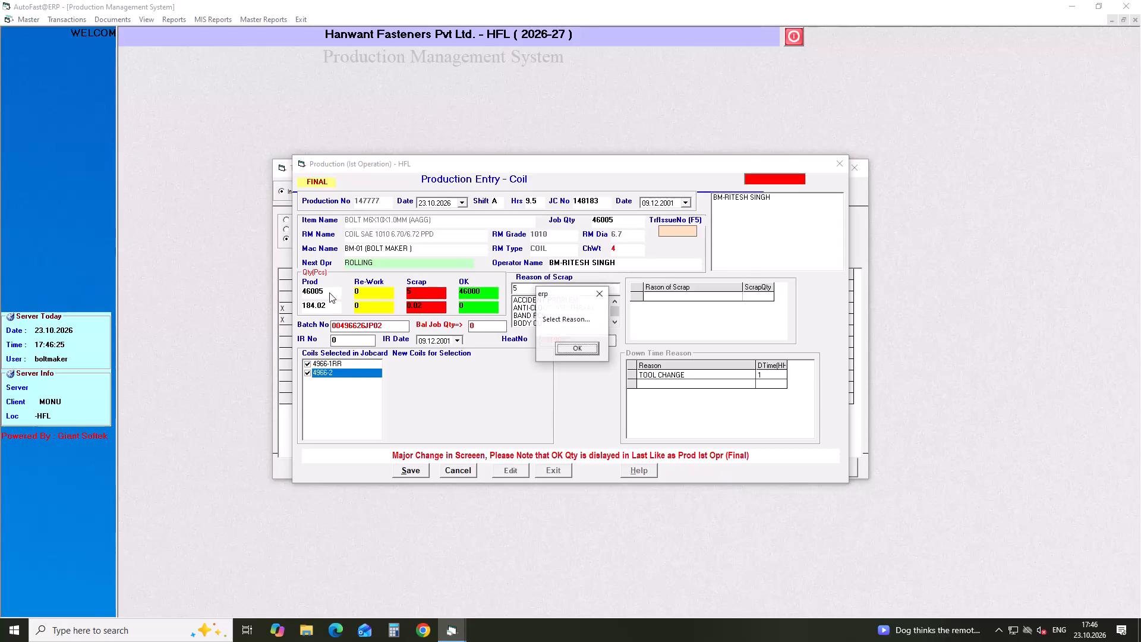
Add CUTT OFF as the scrap reason with a scrap quantity of 5.
{"action": "key", "text": "Return"}
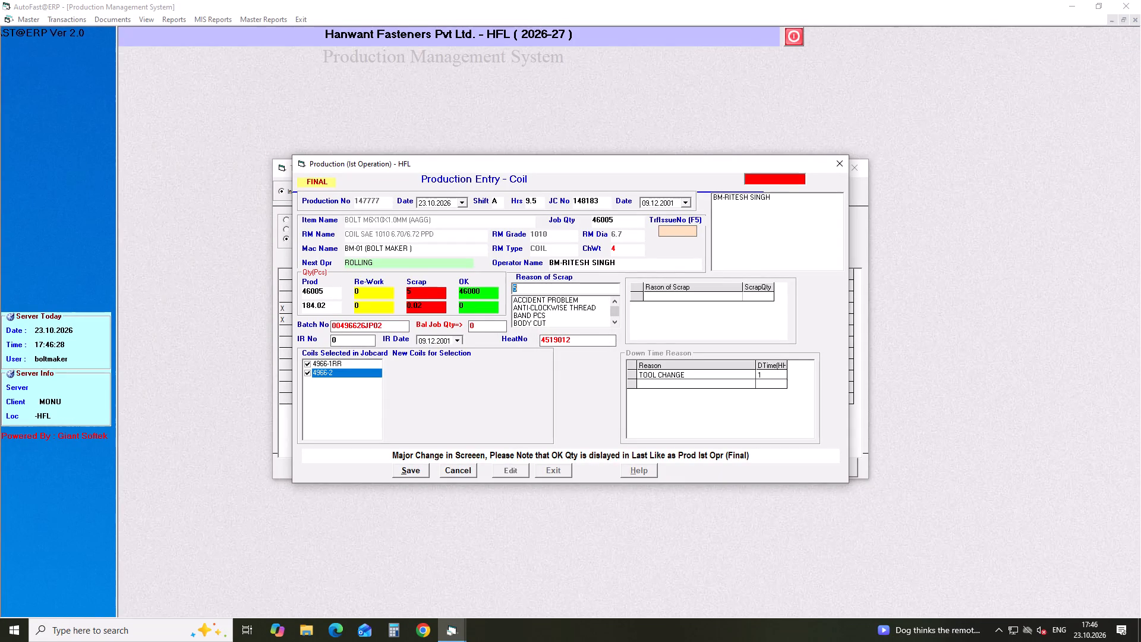
{"action": "type", "text": "CU"}
{"action": "key", "text": "Right"}
{"action": "key", "text": "Down"}
{"action": "key", "text": "Return"}
{"action": "key", "text": "5"}
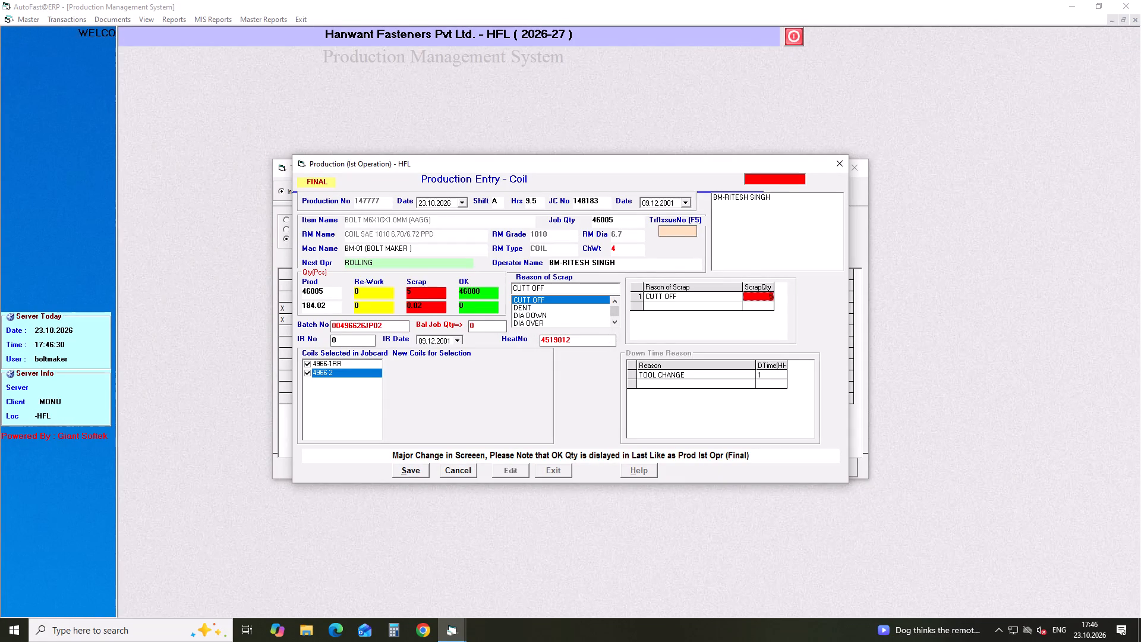
{"action": "key", "text": "Return"}
Set the inspection report number to 01 dated 23.10.2026, save the M6x10 bolt entry and close it.
{"action": "left_click", "coordinate": [343, 340]}
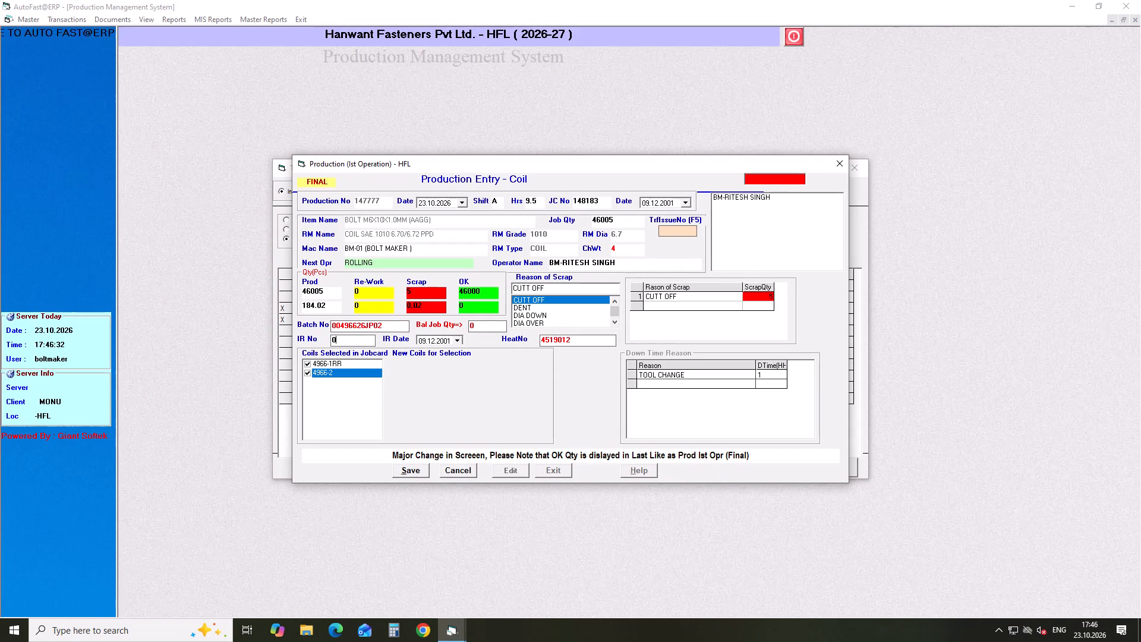
{"action": "key", "text": "1"}
{"action": "key", "text": "Return"}
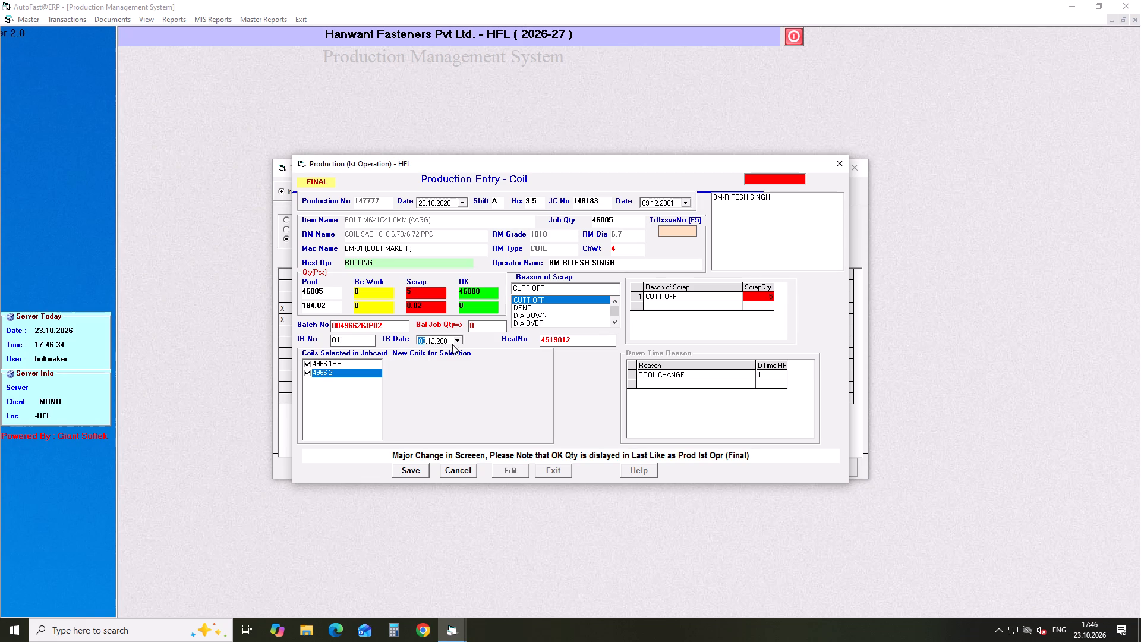
{"action": "left_click", "coordinate": [457, 342]}
{"action": "left_click", "coordinate": [475, 430]}
{"action": "left_click", "coordinate": [416, 473]}
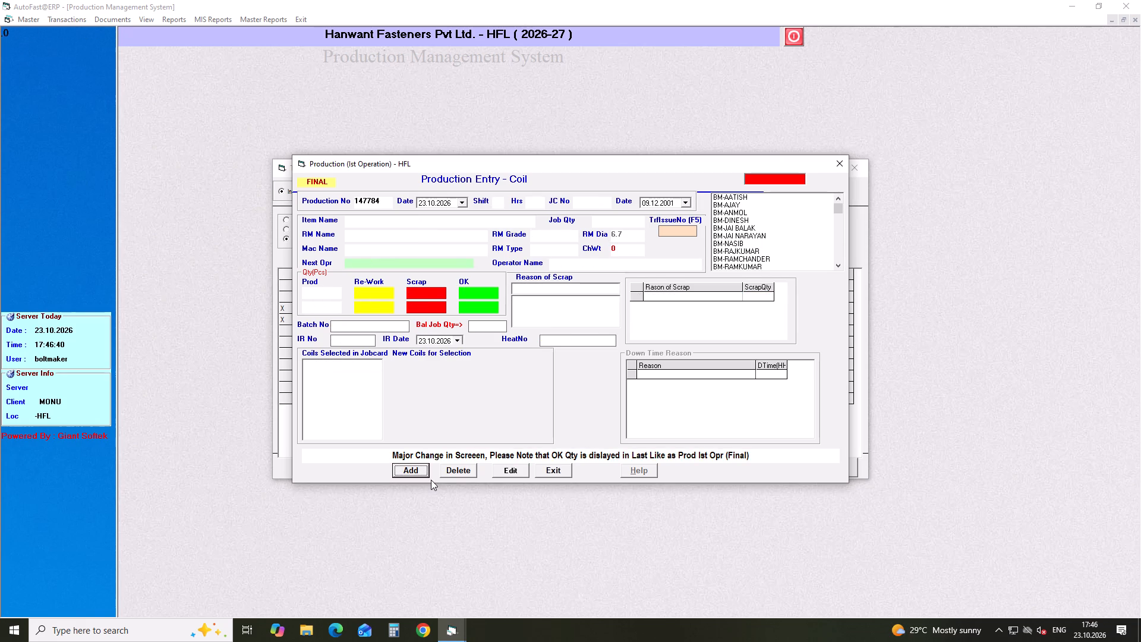
{"action": "key", "text": "Return"}
{"action": "key", "text": "Return"}
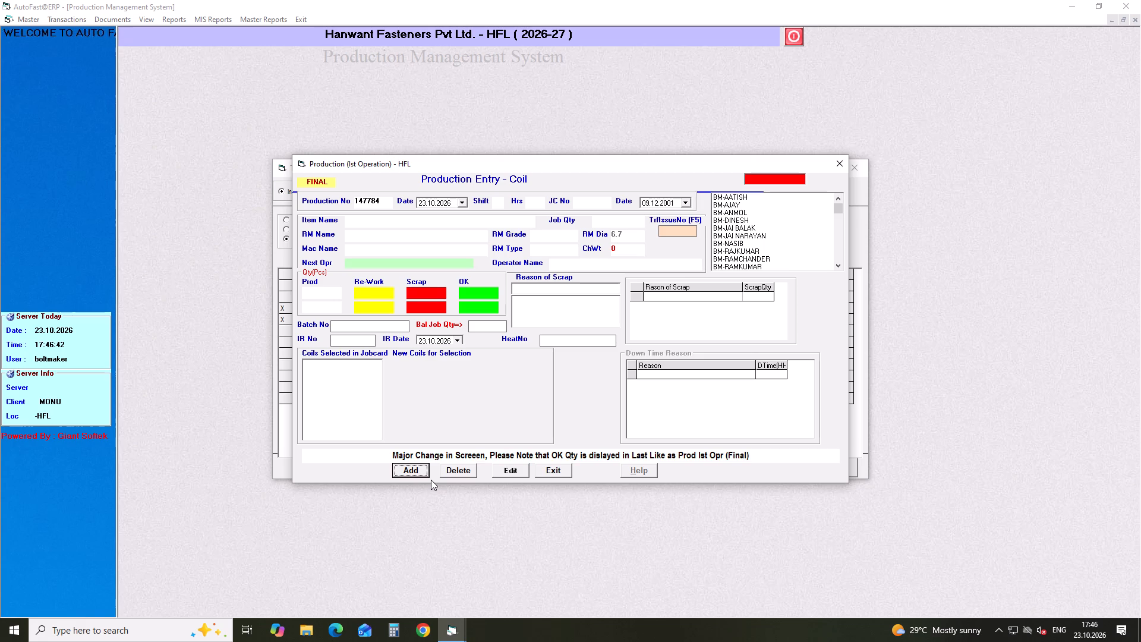
{"action": "left_click", "coordinate": [569, 468]}
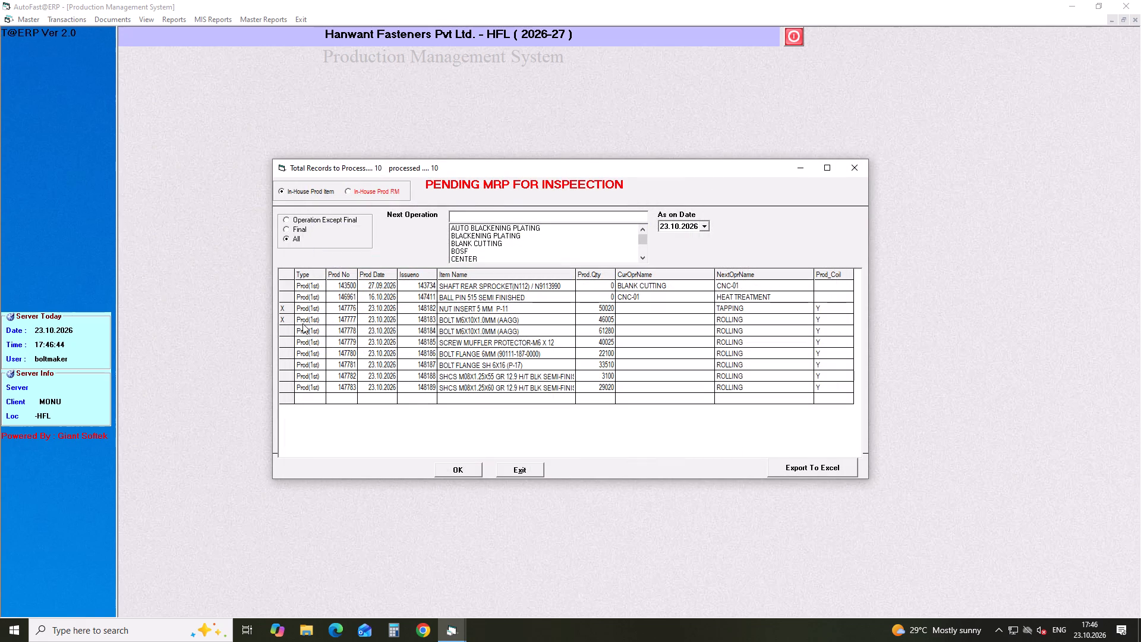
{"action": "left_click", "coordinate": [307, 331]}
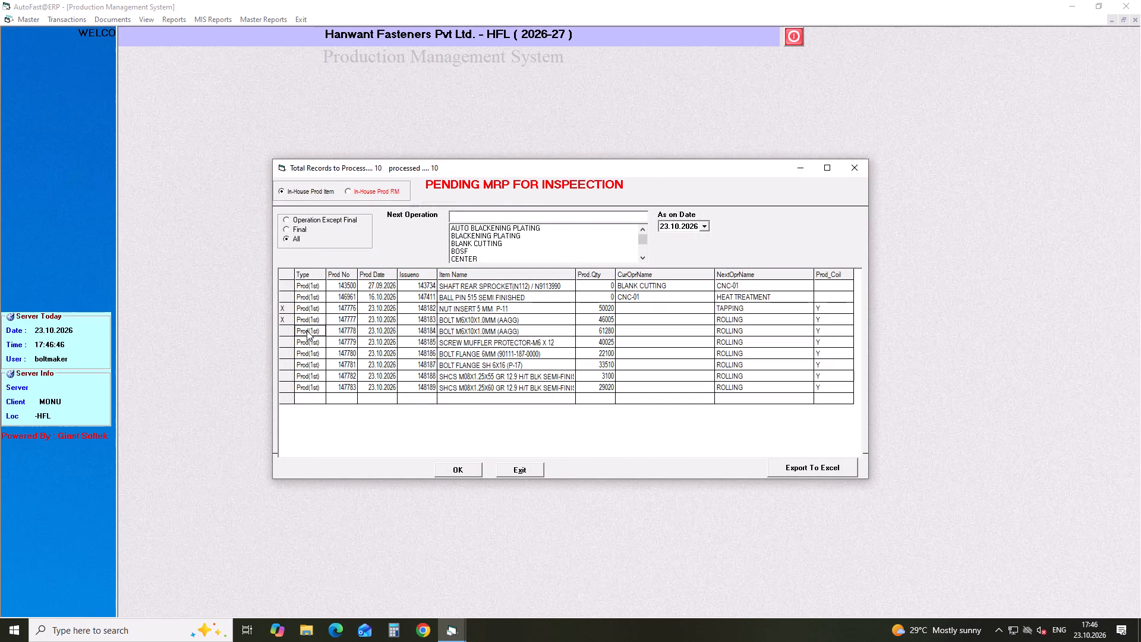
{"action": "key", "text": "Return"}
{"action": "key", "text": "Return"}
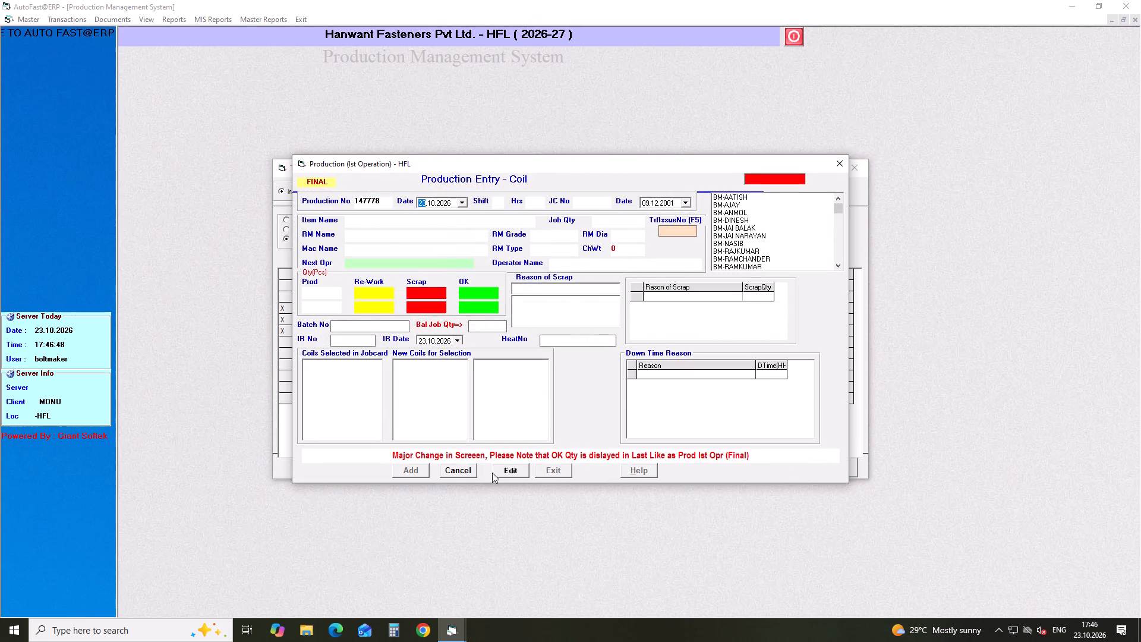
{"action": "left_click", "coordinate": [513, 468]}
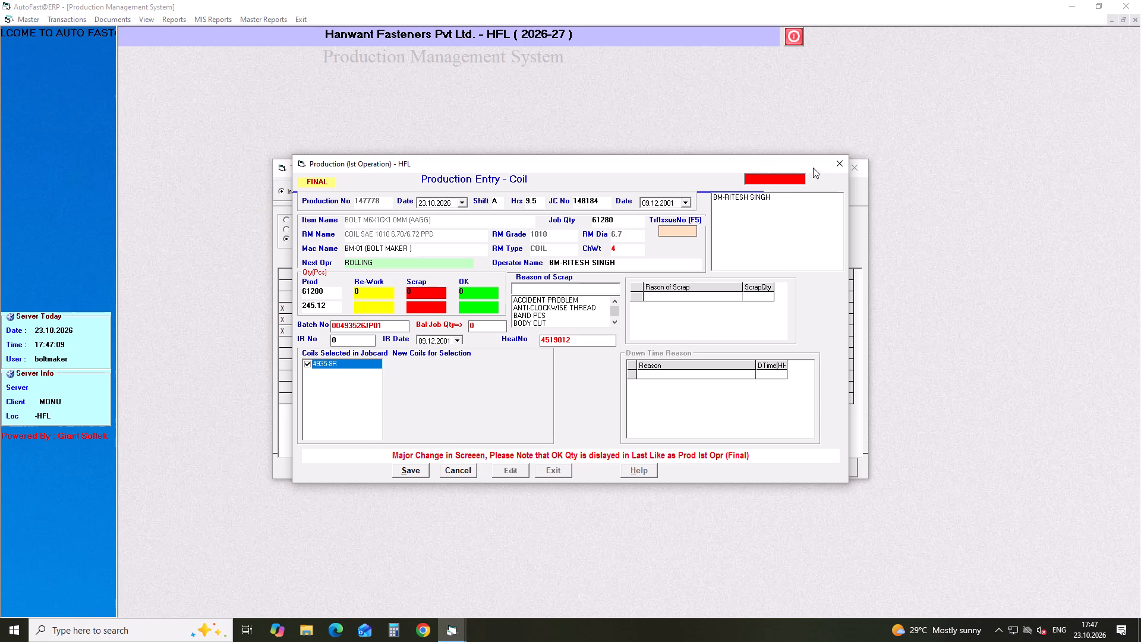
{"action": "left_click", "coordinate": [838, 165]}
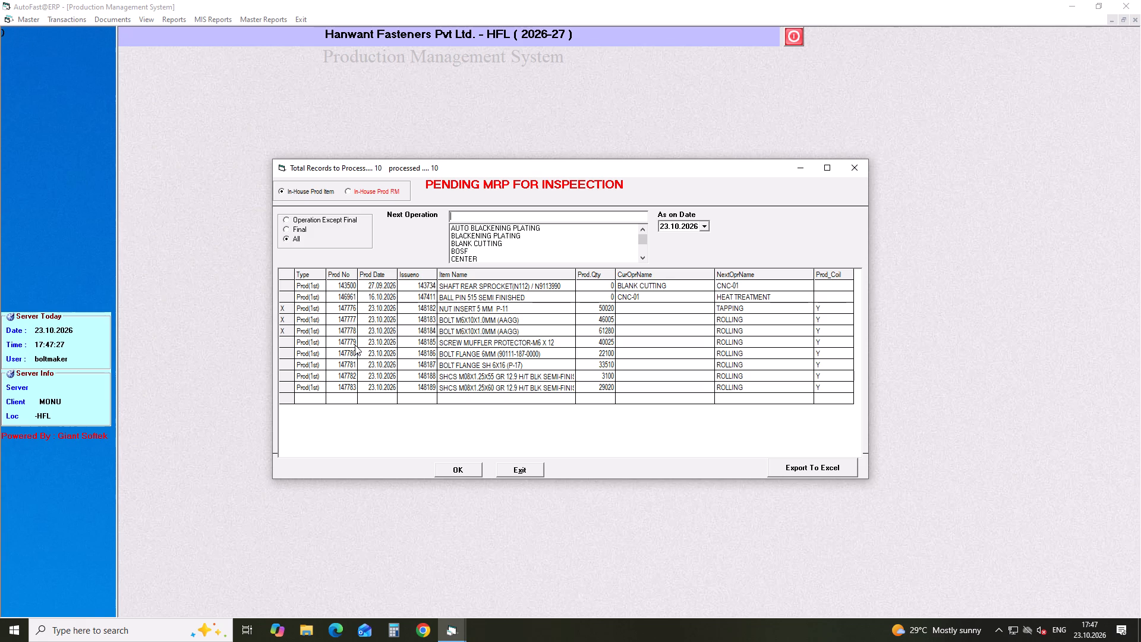
Close the pending inspection list and reload it for all operations.
{"action": "left_click", "coordinate": [522, 464]}
{"action": "left_click", "coordinate": [141, 18]}
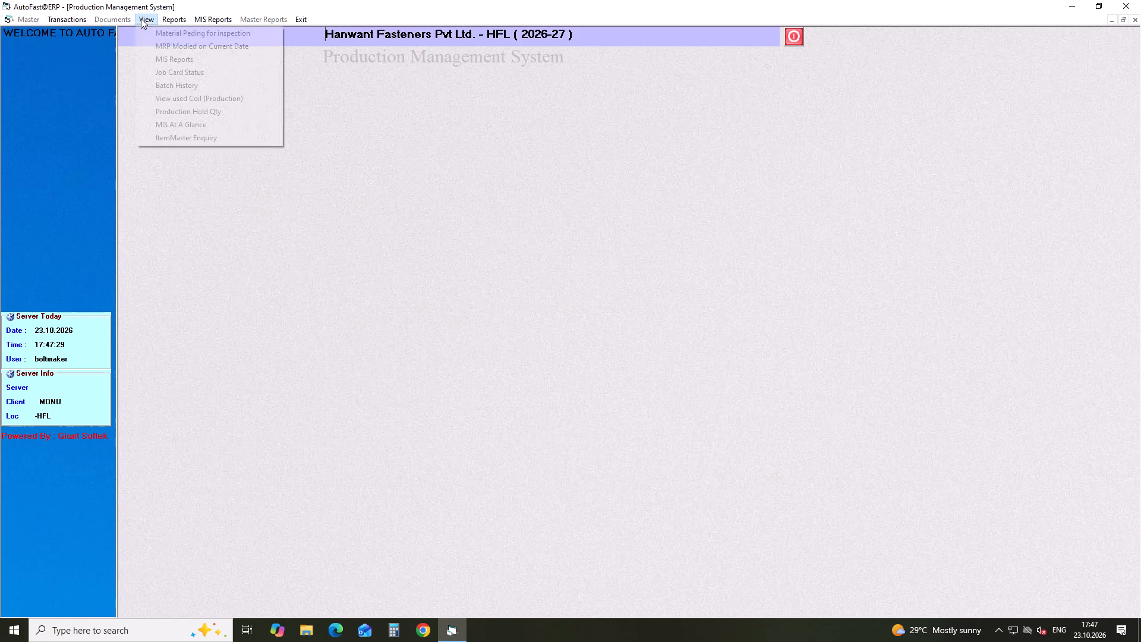
{"action": "left_click", "coordinate": [154, 33]}
{"action": "left_click", "coordinate": [289, 240]}
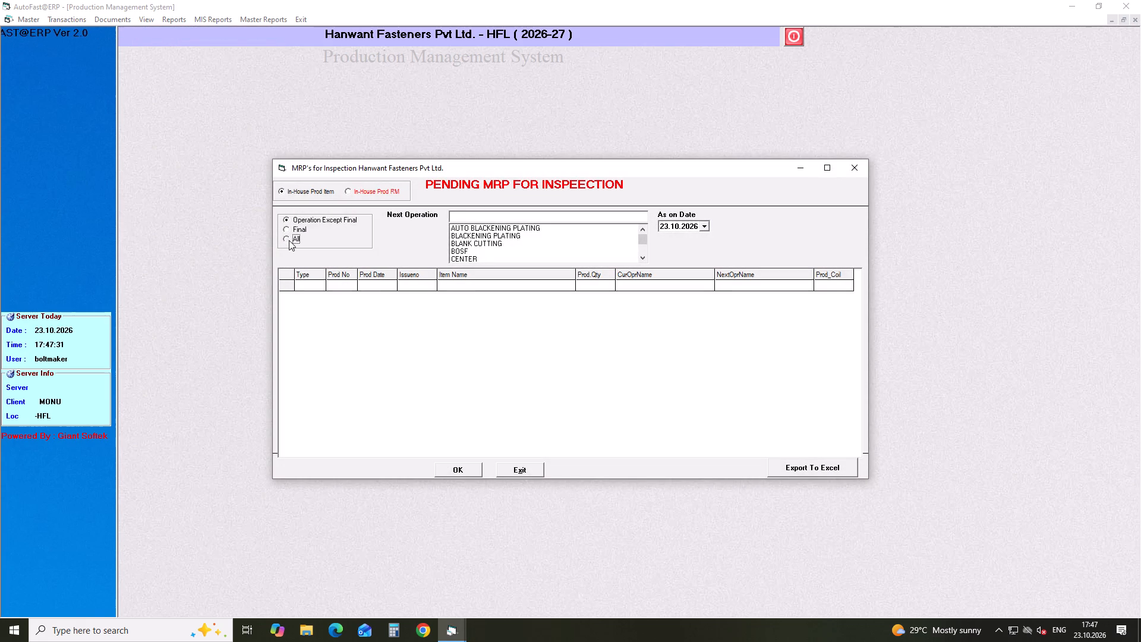
{"action": "key", "text": "Return"}
{"action": "key", "text": "Return"}
Open pending production 147778 as a final coil production entry and load it for editing.
{"action": "left_click", "coordinate": [515, 306]}
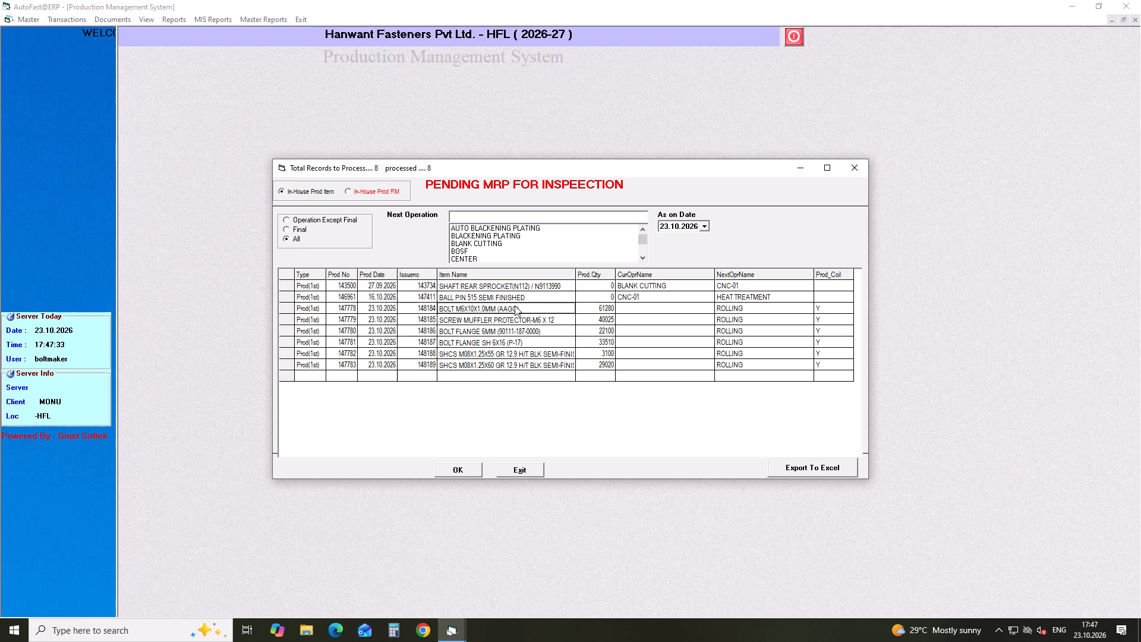
{"action": "key", "text": "Return"}
{"action": "key", "text": "Return"}
{"action": "left_click", "coordinate": [516, 470]}
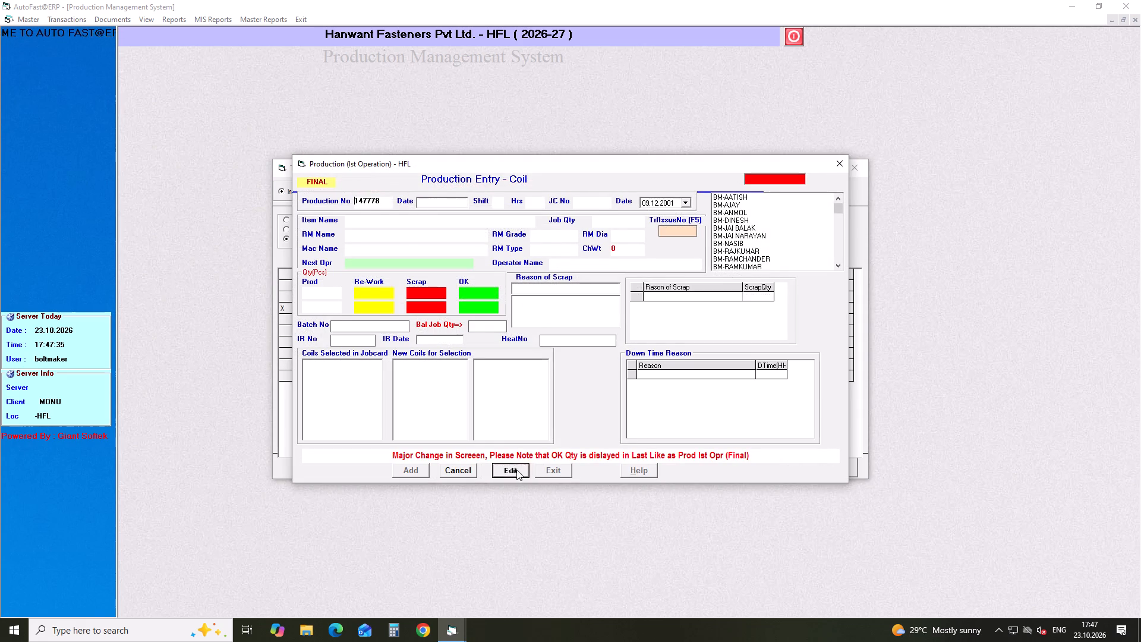
{"action": "key", "text": "Return"}
Enter 0 re-work pieces and accept 0 scrap pieces for the M6x10 bolt entry.
{"action": "left_click_drag", "start_coordinate": [380, 289], "coordinate": [288, 290]}
{"action": "key", "text": "0"}
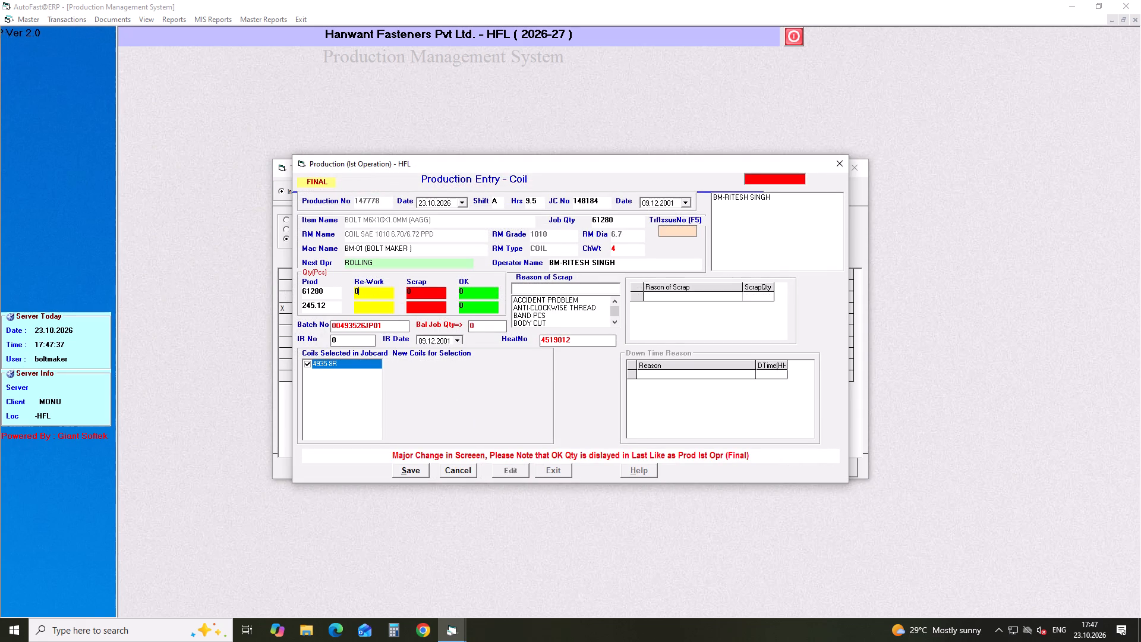
{"action": "key", "text": "Return"}
{"action": "key", "text": "Return"}
{"action": "key", "text": "Return"}
{"action": "key", "text": "Return"}
Set the inspection report number to 1 dated 23.10.2026, save production entry 147778 and close it.
{"action": "key", "text": "Delete"}
{"action": "key", "text": "1"}
{"action": "key", "text": "Return"}
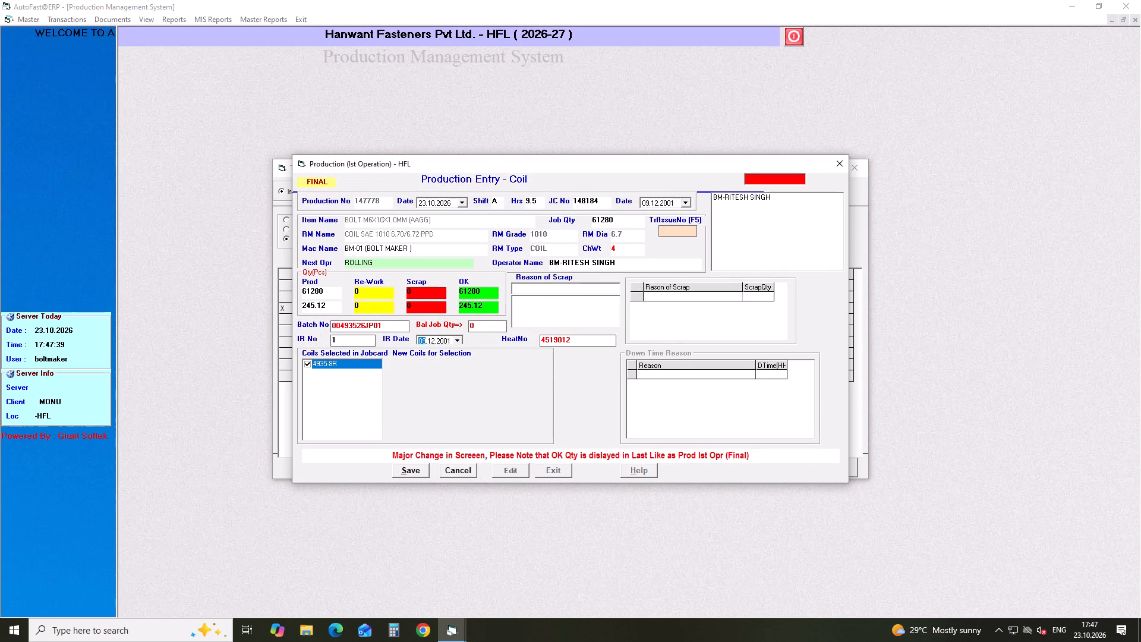
{"action": "left_click", "coordinate": [456, 341]}
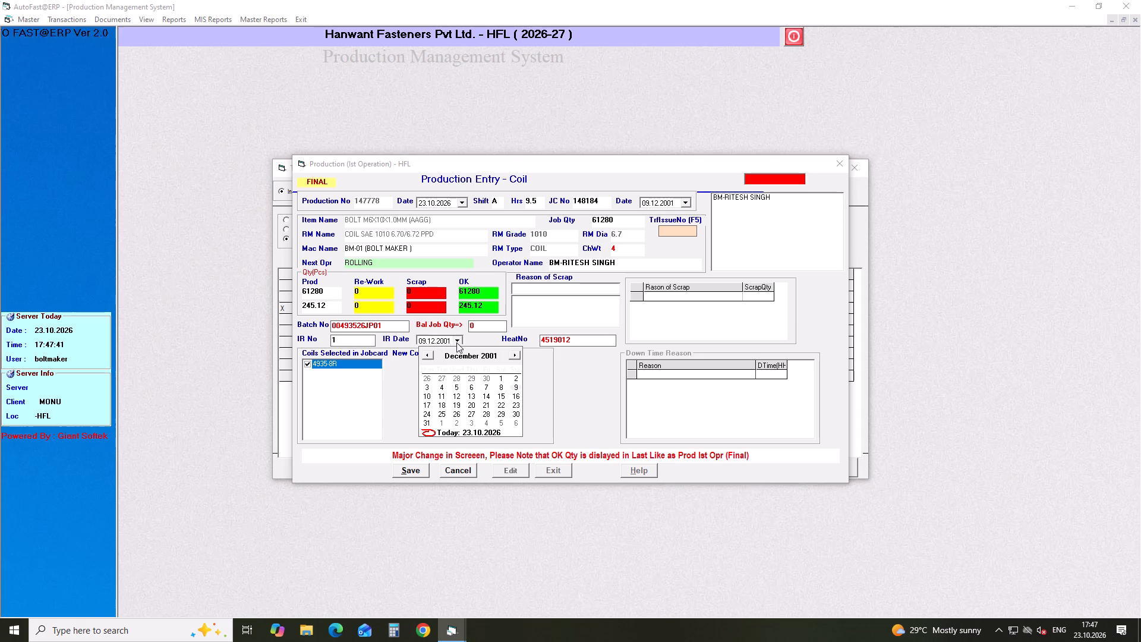
{"action": "left_click", "coordinate": [486, 433]}
{"action": "left_click", "coordinate": [409, 469]}
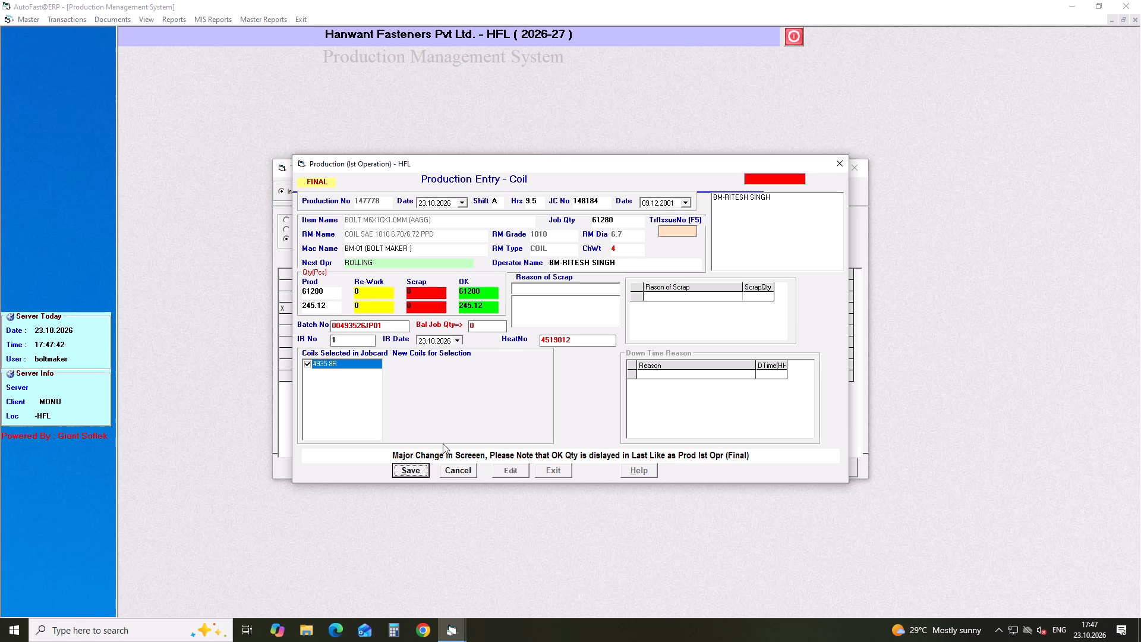
{"action": "left_click", "coordinate": [835, 166]}
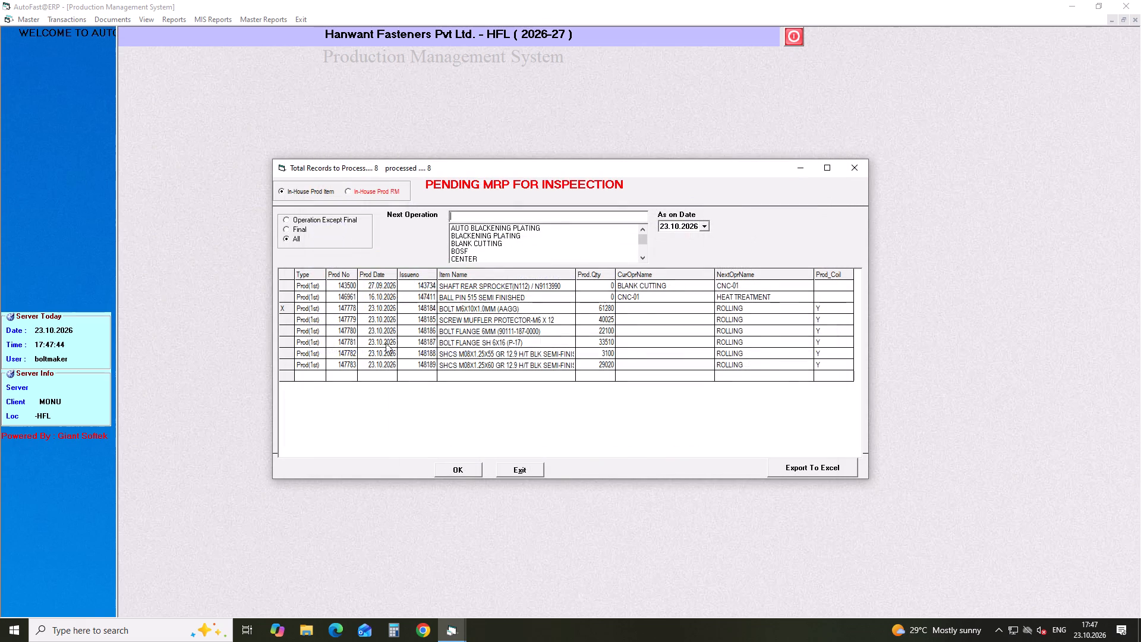
Open pending production 147779 as a final coil production entry and load it for editing.
{"action": "left_click", "coordinate": [311, 320]}
{"action": "key", "text": "Return"}
{"action": "key", "text": "Return"}
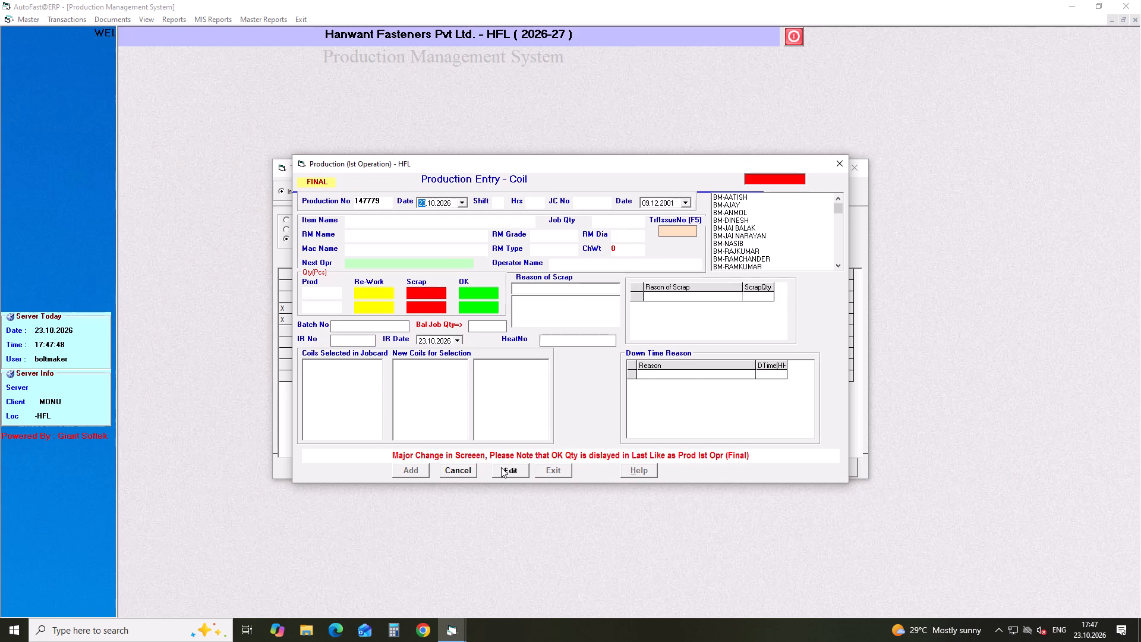
{"action": "left_click", "coordinate": [509, 472]}
{"action": "key", "text": "Return"}
Enter 0 re-work pieces and 25 scrap pieces for the M6x12 muffler protector screw entry.
{"action": "left_click_drag", "start_coordinate": [389, 295], "coordinate": [311, 288]}
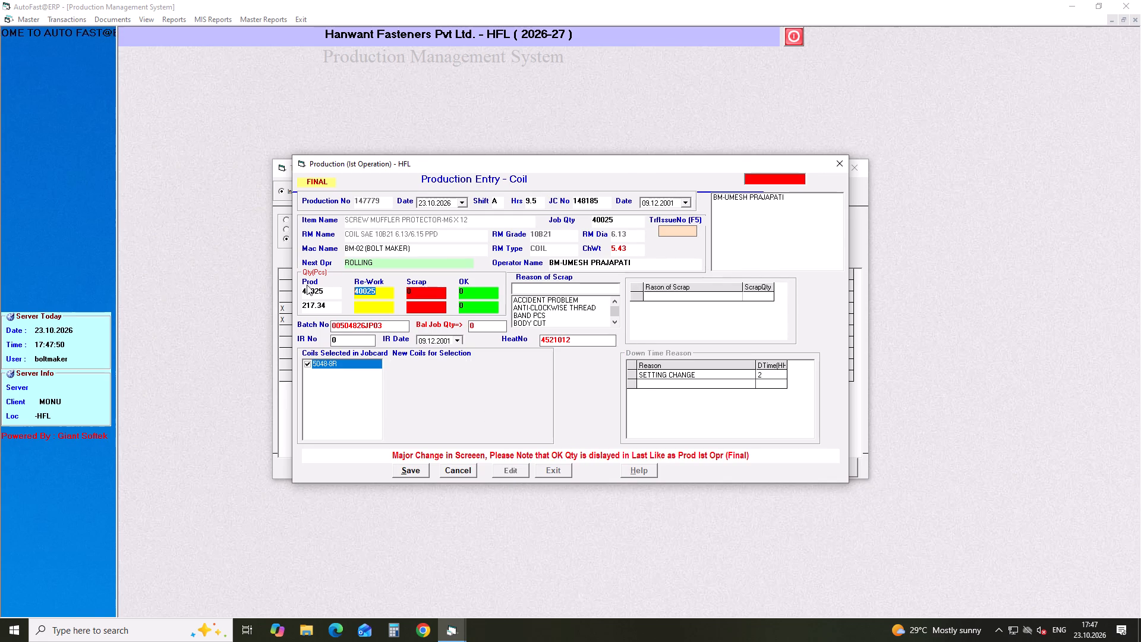
{"action": "key", "text": "0"}
{"action": "key", "text": "Return"}
{"action": "key", "text": "Delete"}
{"action": "type", "text": "25"}
{"action": "key", "text": "Return"}
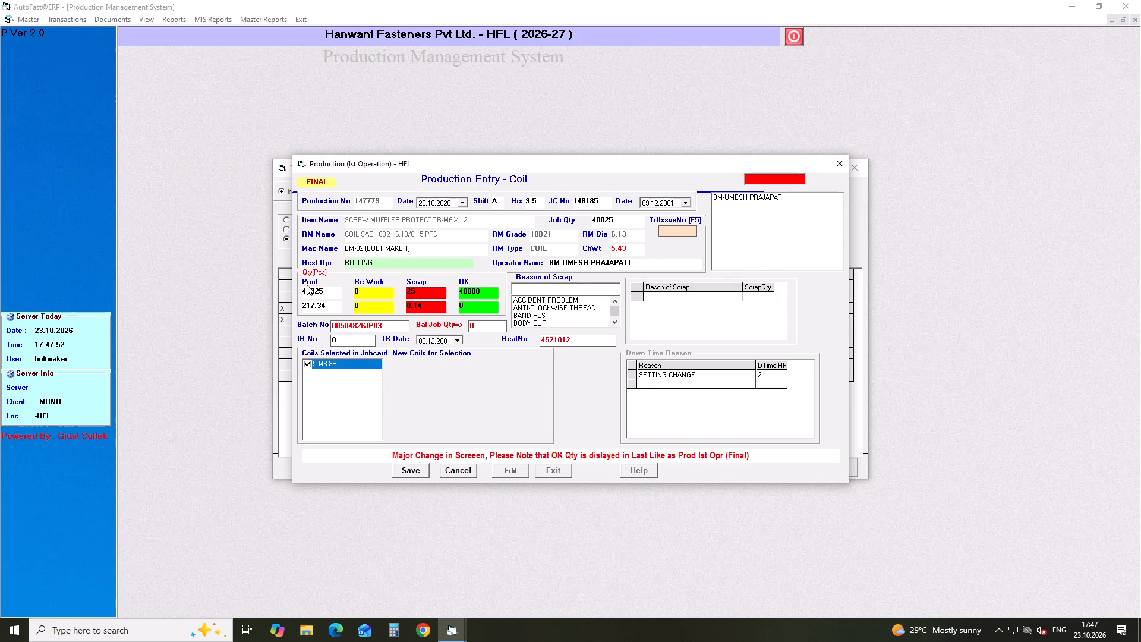
Add SETTING PROBLEM as the scrap reason with a scrap quantity of 25.
{"action": "type", "text": "SE"}
{"action": "key", "text": "Down"}
{"action": "key", "text": "Return"}
{"action": "type", "text": "25"}
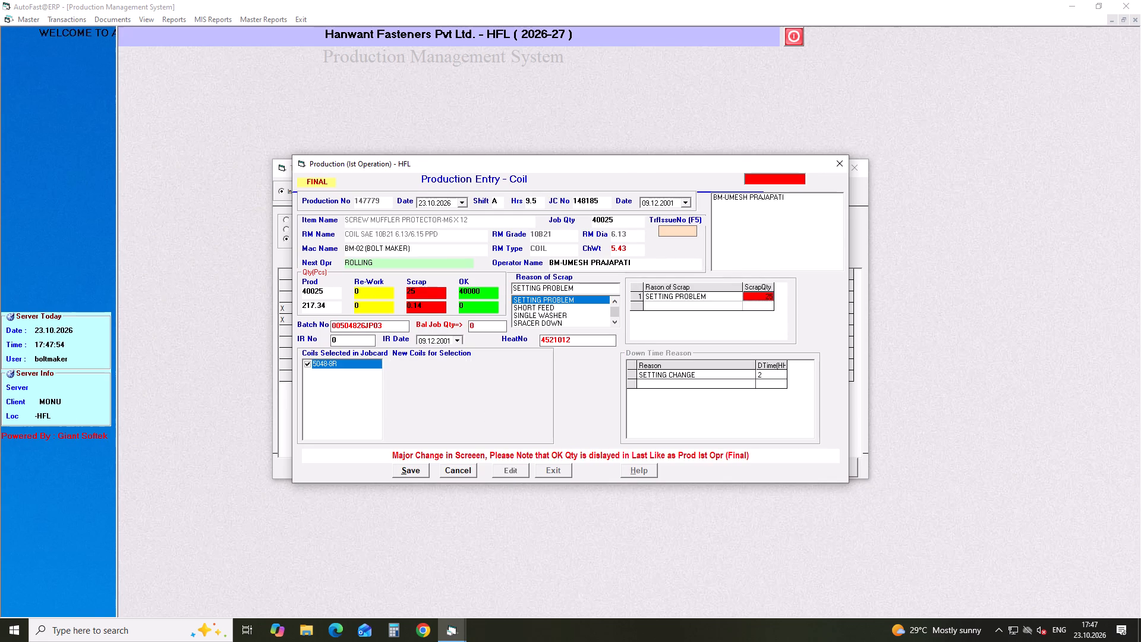
Set the inspection report number to 01 dated 23.10.2026, save the muffler protector screw entry and close it.
{"action": "left_click", "coordinate": [349, 345]}
{"action": "key", "text": "1"}
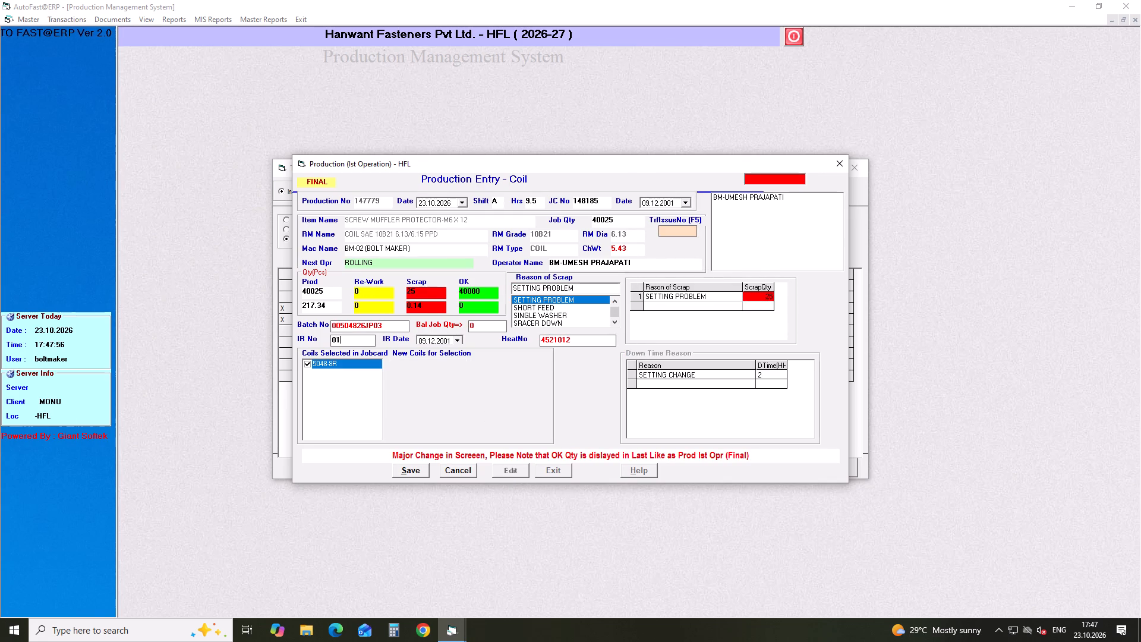
{"action": "key", "text": "Return"}
{"action": "left_click", "coordinate": [458, 338]}
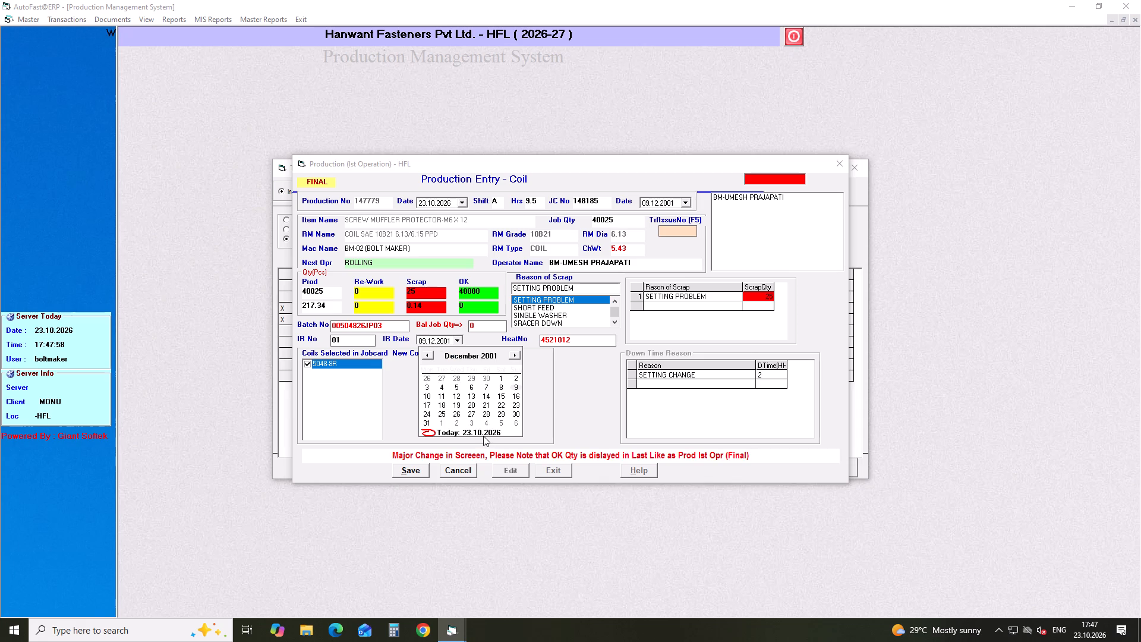
{"action": "left_click", "coordinate": [483, 434]}
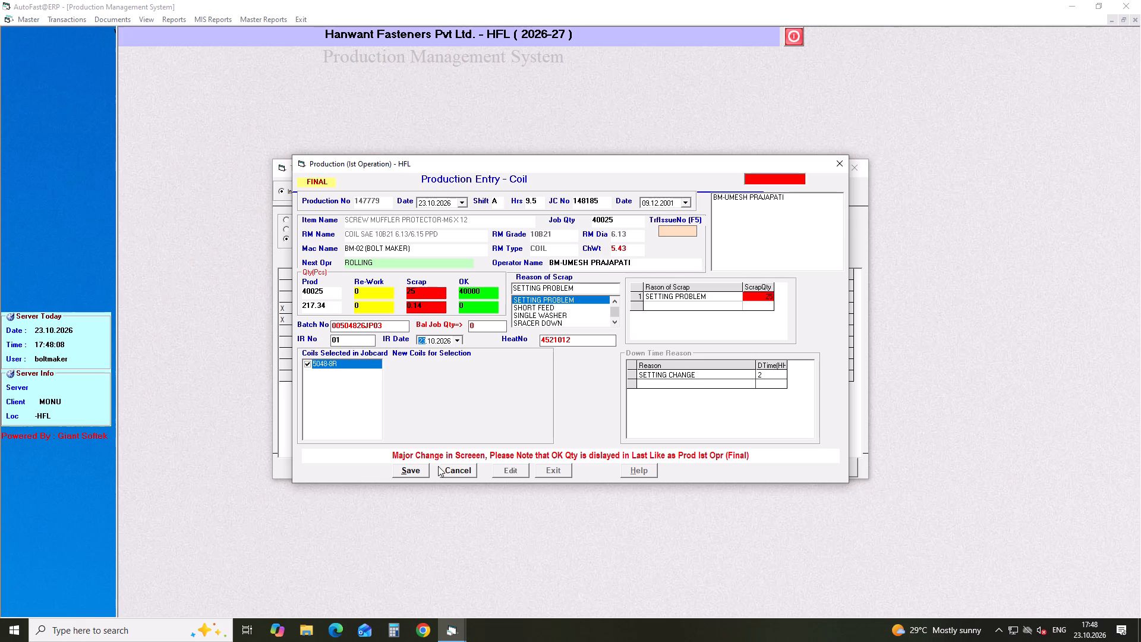
{"action": "left_click", "coordinate": [418, 471]}
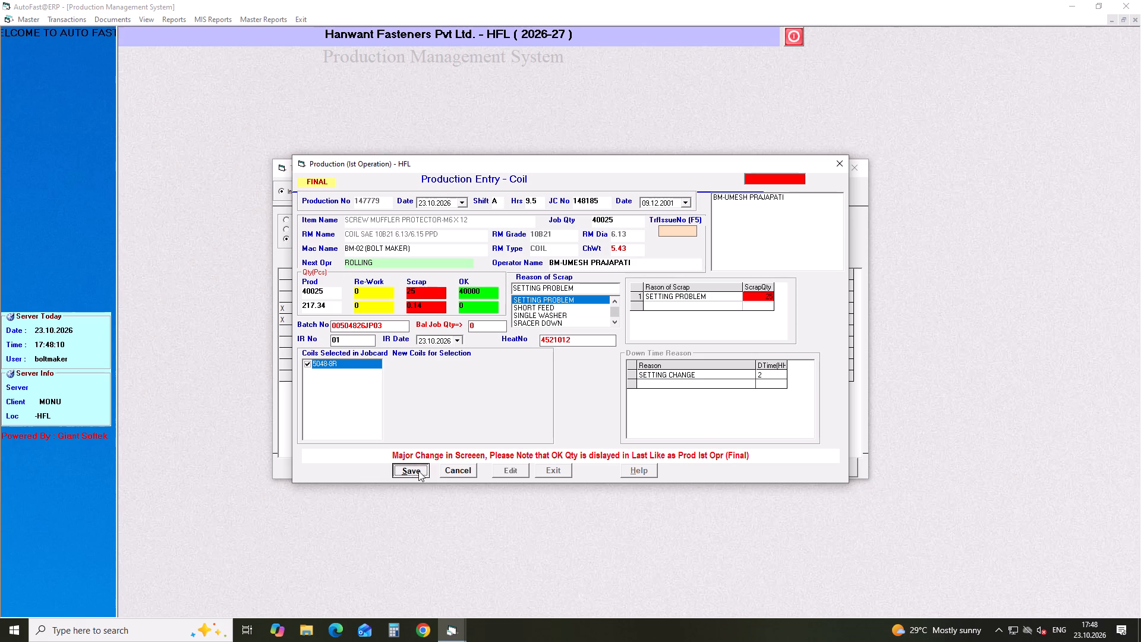
{"action": "left_click", "coordinate": [833, 166]}
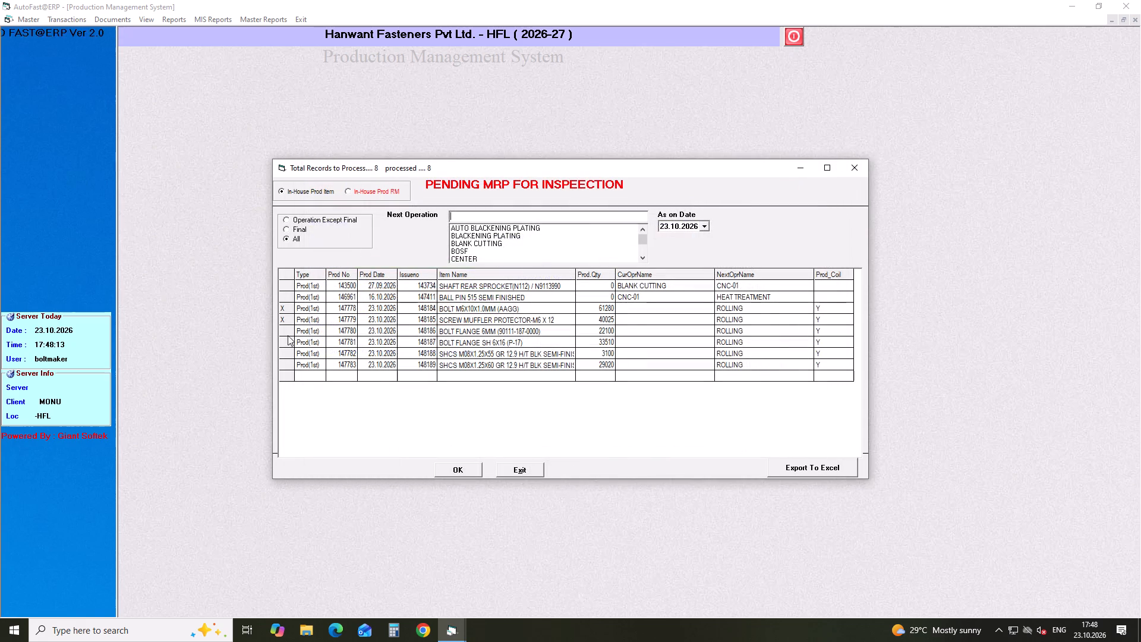
Open pending production 147780 as a final coil production entry and load it for editing.
{"action": "left_click", "coordinate": [314, 326]}
{"action": "key", "text": "Return"}
{"action": "key", "text": "Return"}
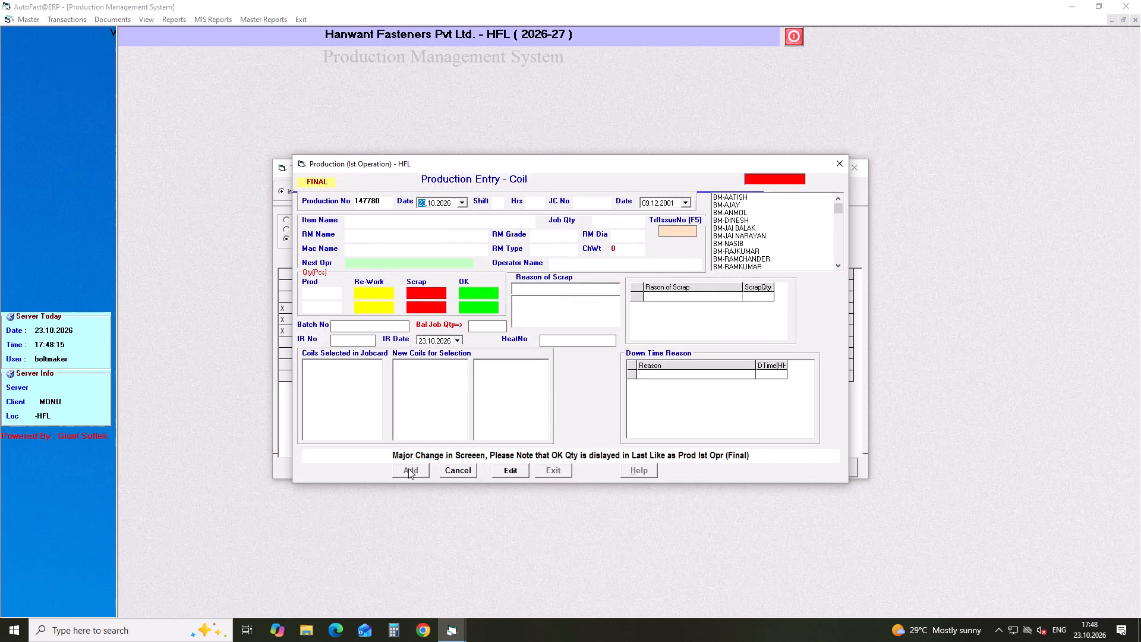
{"action": "left_click", "coordinate": [510, 471]}
{"action": "key", "text": "Return"}
Enter 0 re-work pieces and 100 scrap pieces for the 6 mm flange bolt entry.
{"action": "left_click_drag", "start_coordinate": [384, 296], "coordinate": [345, 295]}
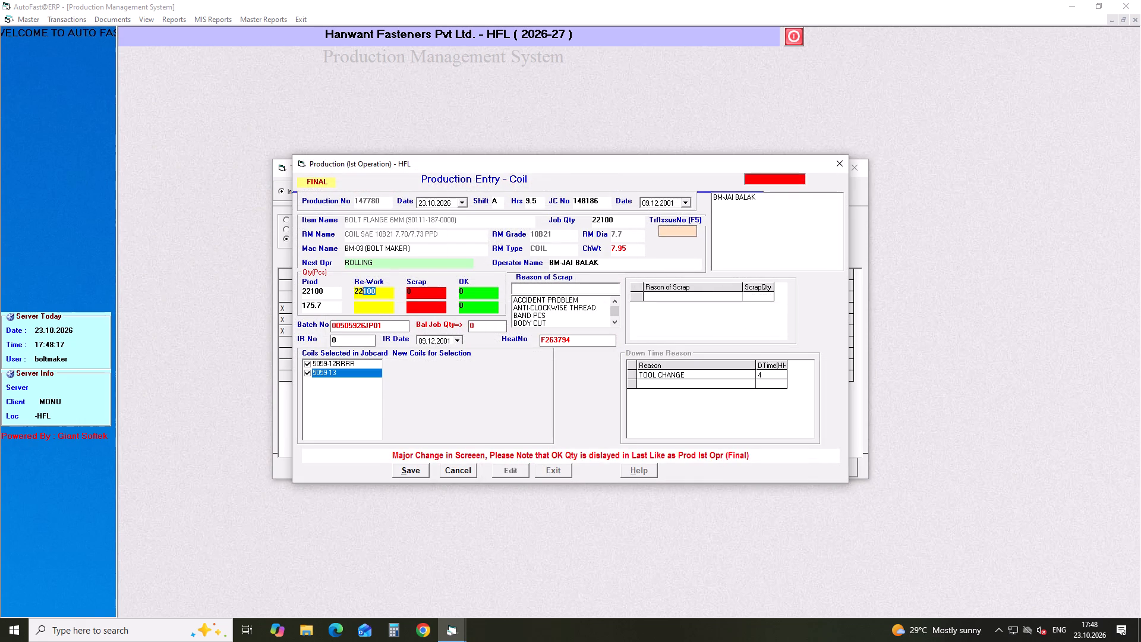
{"action": "left_click_drag", "start_coordinate": [345, 295], "coordinate": [322, 293]}
{"action": "key", "text": "0"}
{"action": "key", "text": "Return"}
{"action": "type", "text": "10"}
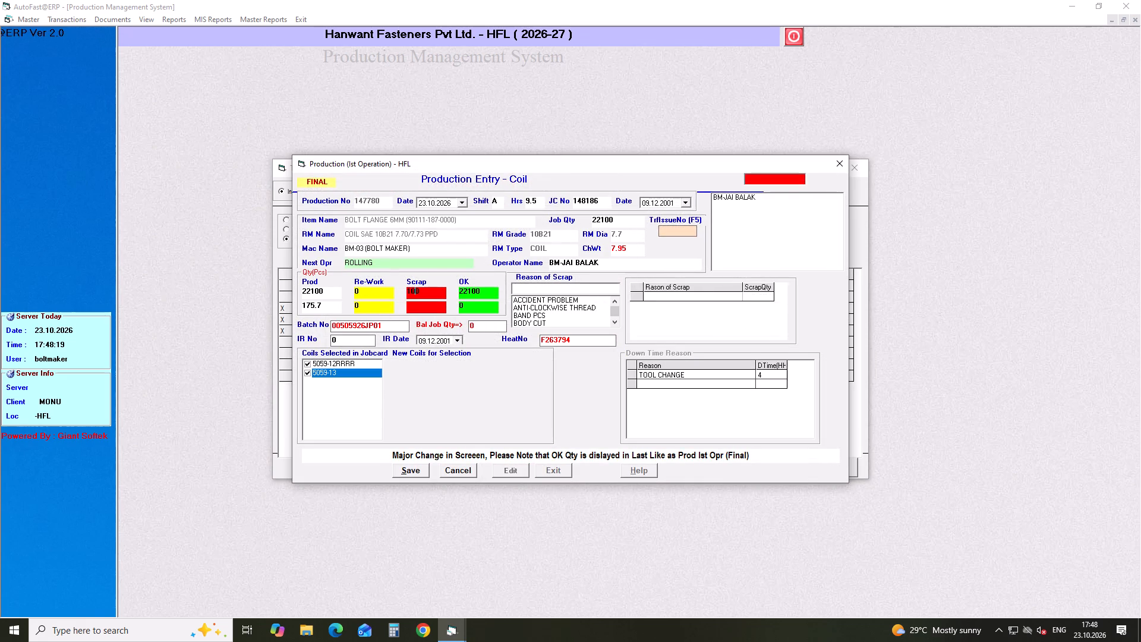
{"action": "key", "text": "Return"}
Add DIE BROKEN as the scrap reason with a scrap quantity of 100.
{"action": "type", "text": "DIE"}
{"action": "key", "text": "Down"}
{"action": "key", "text": "Down"}
{"action": "key", "text": "Up"}
{"action": "key", "text": "Return"}
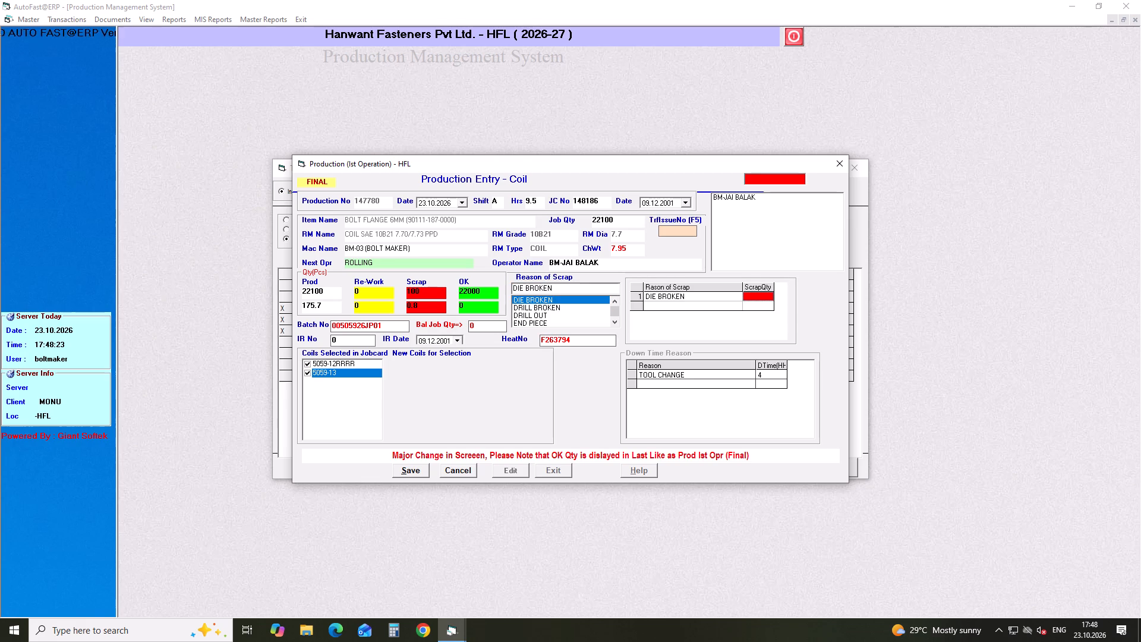
{"action": "type", "text": "100"}
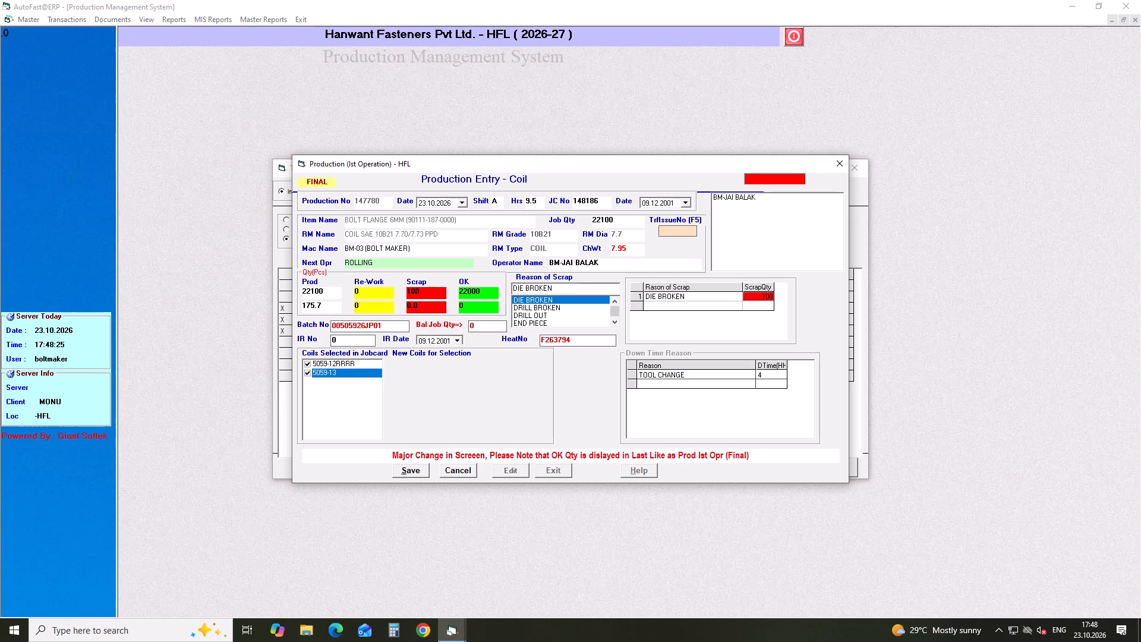
Set the inspection report number to 01 dated 23.10.2026, save the 6 mm flange bolt entry and close it.
{"action": "left_click", "coordinate": [352, 344]}
{"action": "key", "text": "1"}
{"action": "key", "text": "Return"}
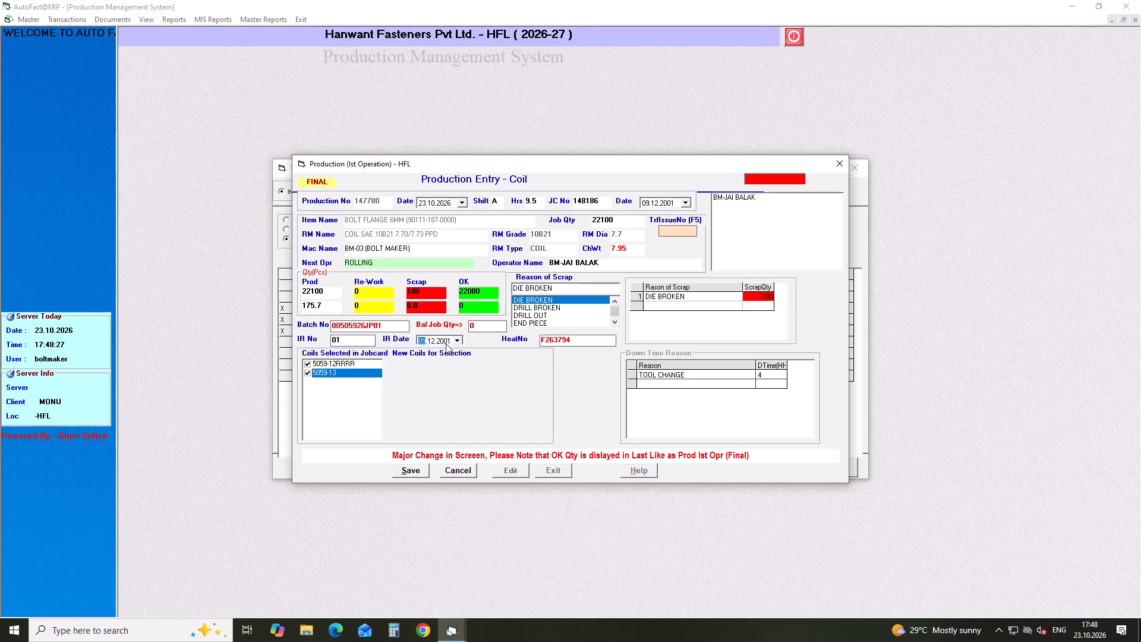
{"action": "left_click", "coordinate": [453, 341]}
{"action": "left_click", "coordinate": [480, 430]}
{"action": "left_click", "coordinate": [418, 473]}
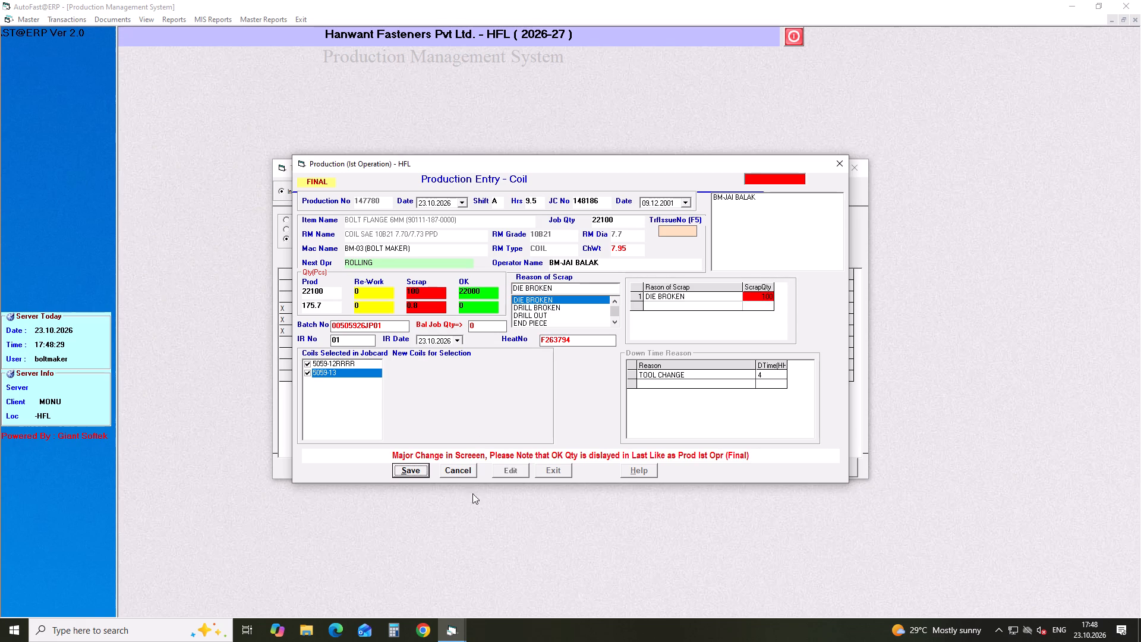
{"action": "left_click", "coordinate": [559, 470]}
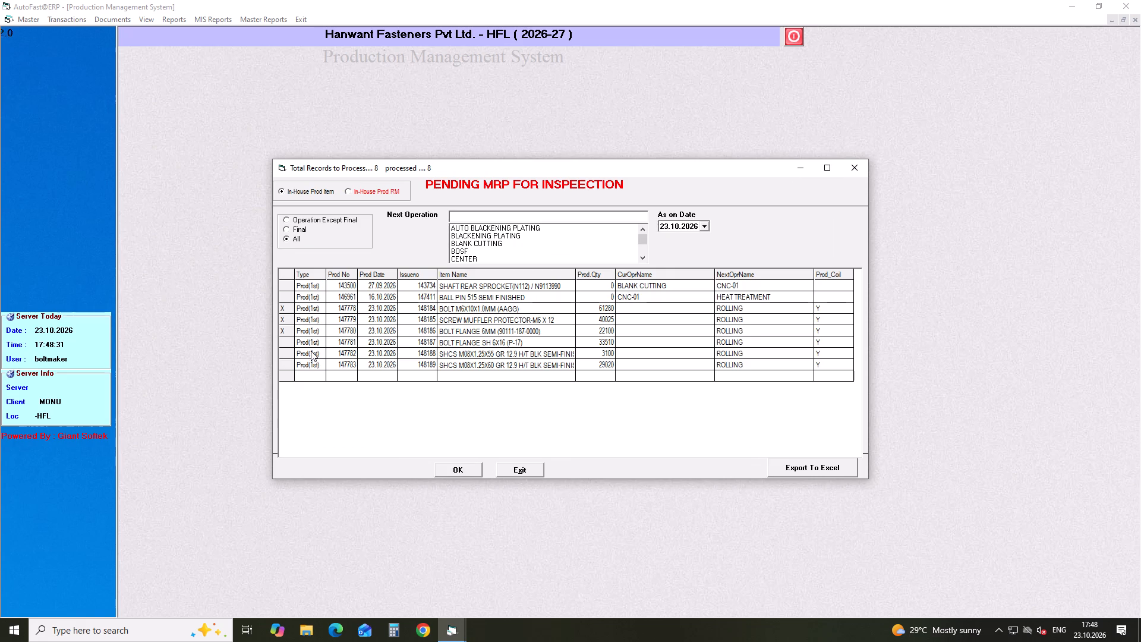
Open pending production 147781 as a final coil production entry and load it for editing.
{"action": "left_click", "coordinate": [309, 344]}
{"action": "key", "text": "Return"}
{"action": "key", "text": "Return"}
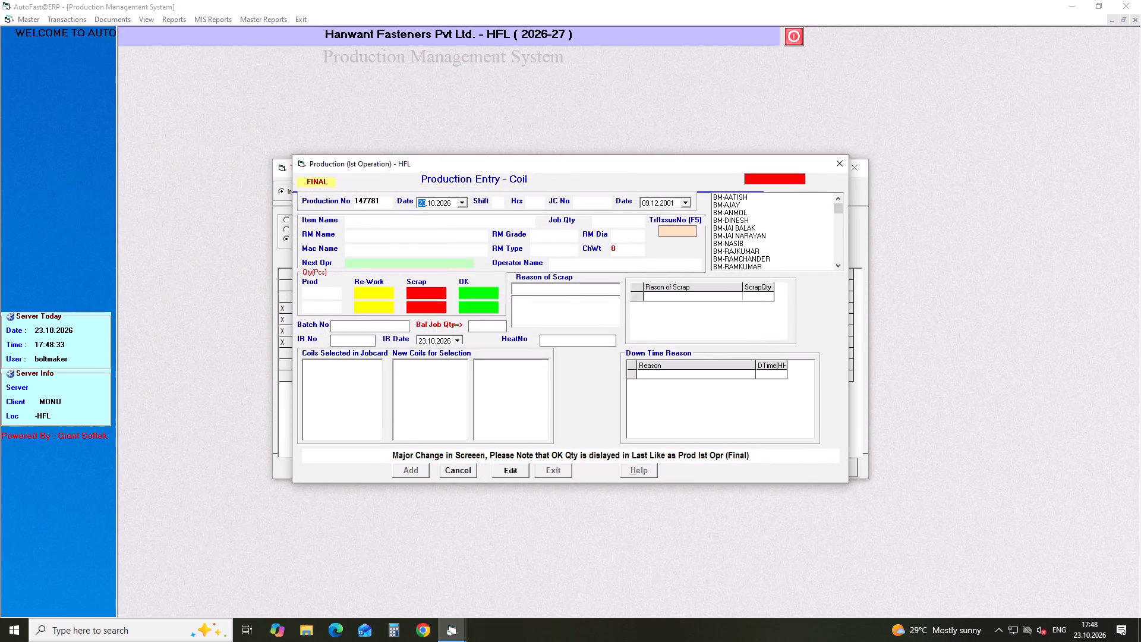
{"action": "left_click", "coordinate": [506, 473]}
{"action": "key", "text": "Return"}
Enter 0 re-work pieces and 10 scrap pieces for the SH 6x16 flange bolt entry.
{"action": "left_click_drag", "start_coordinate": [376, 294], "coordinate": [310, 292]}
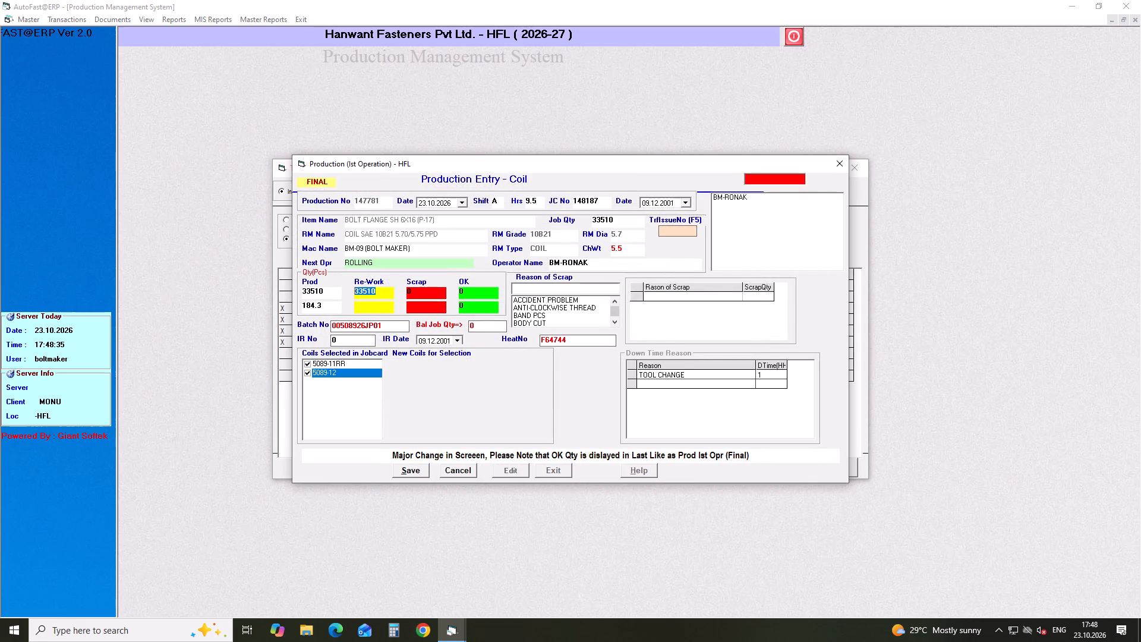
{"action": "key", "text": "0"}
{"action": "key", "text": "Return"}
{"action": "key", "text": "1"}
{"action": "key", "text": "Return"}
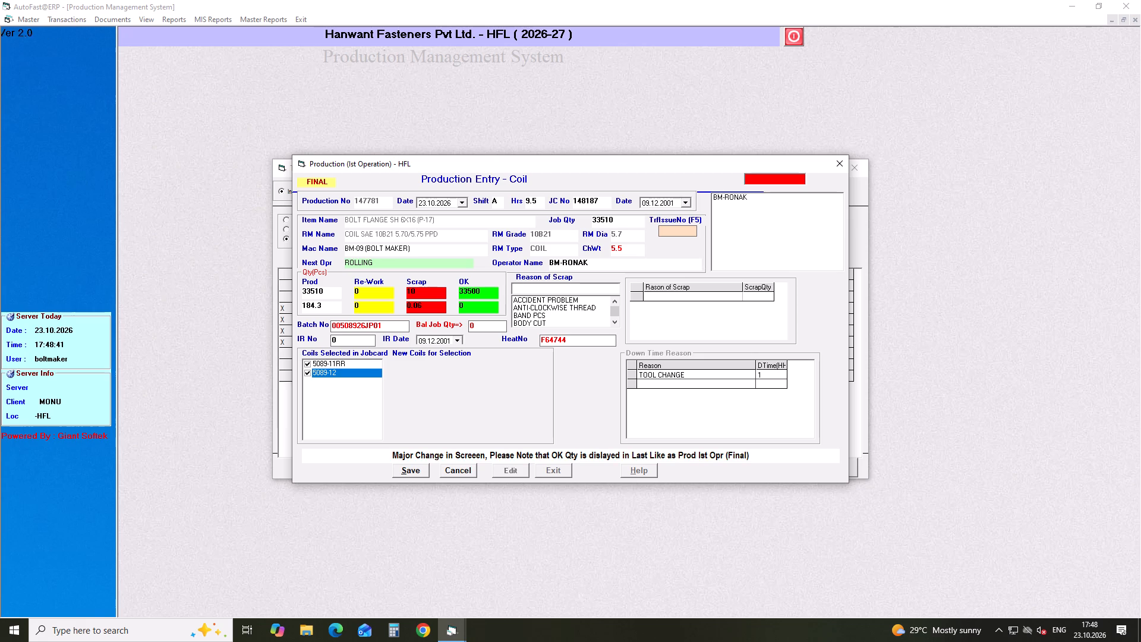
Add CUTT OFF as the scrap reason with a scrap quantity of 10.
{"action": "type", "text": "CU"}
{"action": "key", "text": "Down"}
{"action": "key", "text": "Return"}
{"action": "type", "text": "10"}
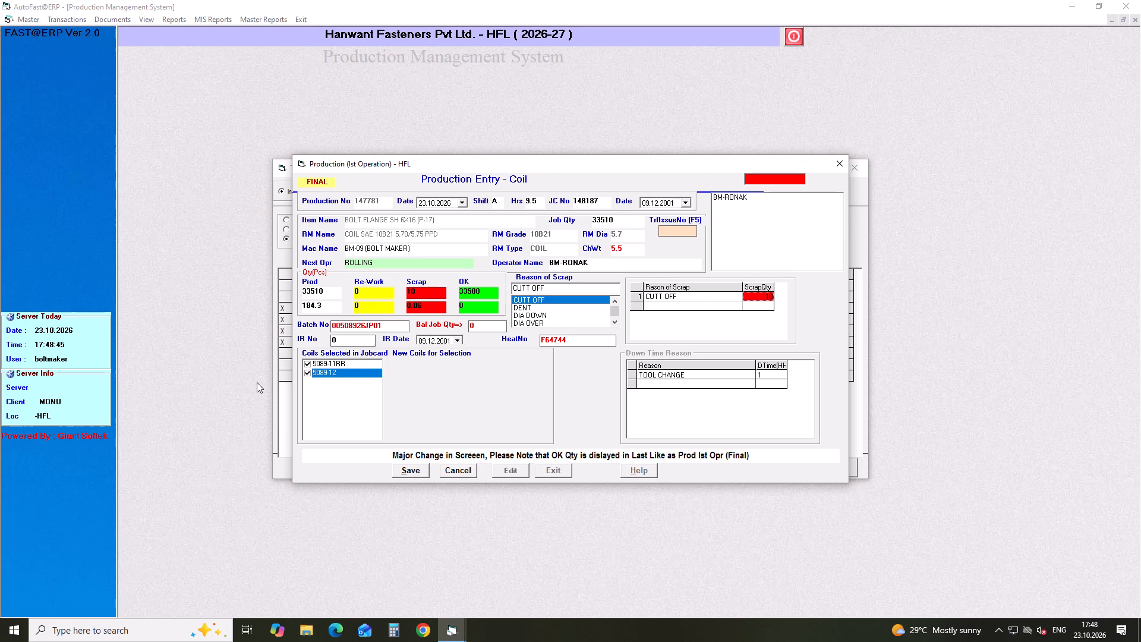
Set the inspection report number to 01 dated 23.10.2026, save the SH 6x16 flange bolt entry and close it.
{"action": "left_click", "coordinate": [353, 341]}
{"action": "key", "text": "1"}
{"action": "key", "text": "Return"}
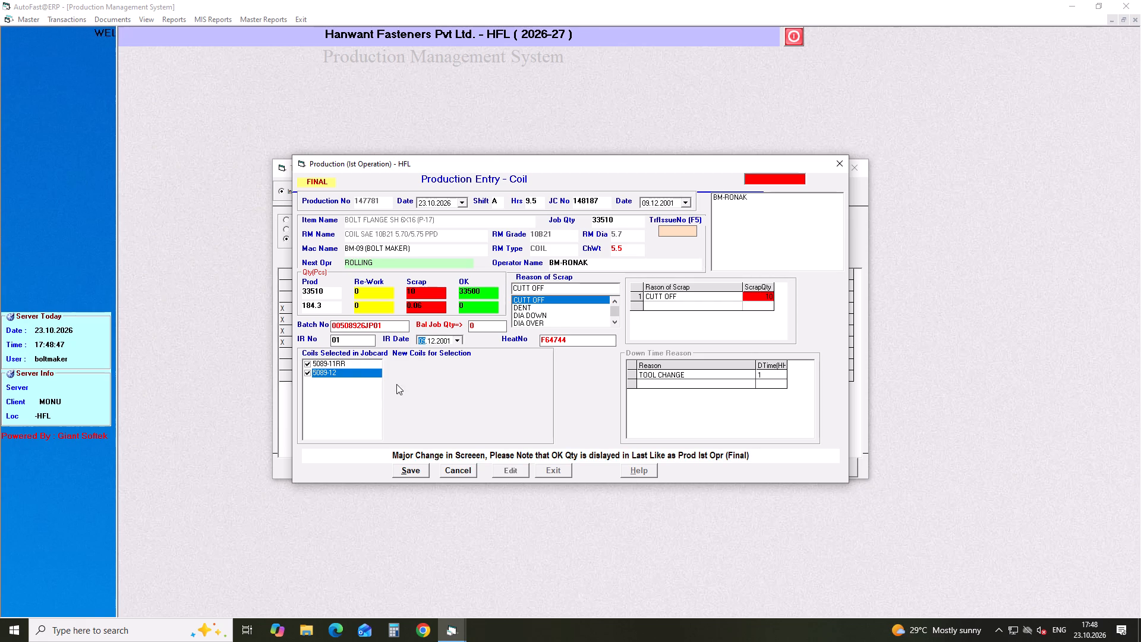
{"action": "left_click", "coordinate": [457, 340]}
{"action": "left_click", "coordinate": [480, 433]}
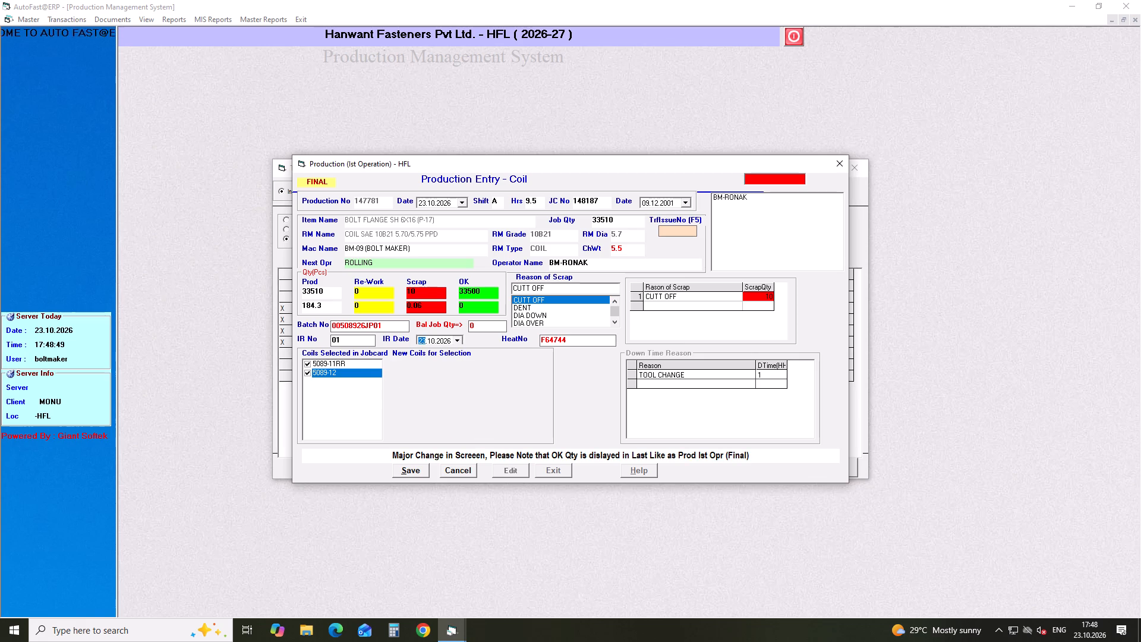
{"action": "left_click", "coordinate": [419, 469]}
{"action": "left_click", "coordinate": [547, 471]}
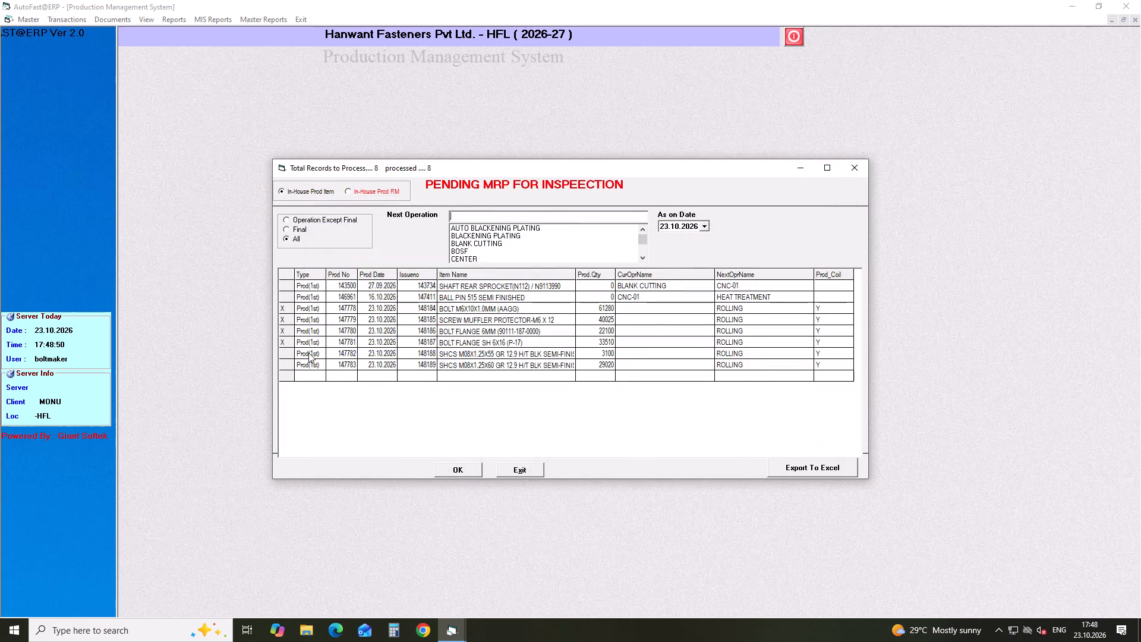
Open pending production 147782 as a final coil production entry and load it for editing.
{"action": "left_click", "coordinate": [308, 350]}
{"action": "key", "text": "Return"}
{"action": "key", "text": "Return"}
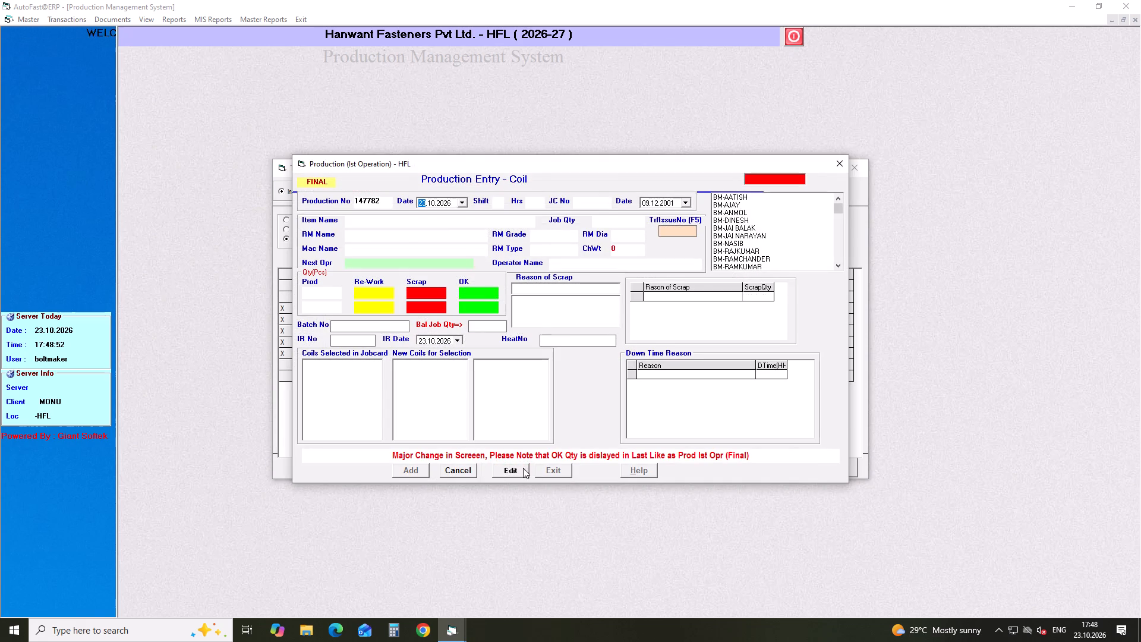
{"action": "left_click", "coordinate": [523, 468]}
{"action": "key", "text": "Return"}
Enter 0 re-work pieces for the SHCS M08x1.25x55 entry and accept 0 scrap pieces.
{"action": "left_click_drag", "start_coordinate": [386, 288], "coordinate": [332, 291]}
{"action": "key", "text": "0"}
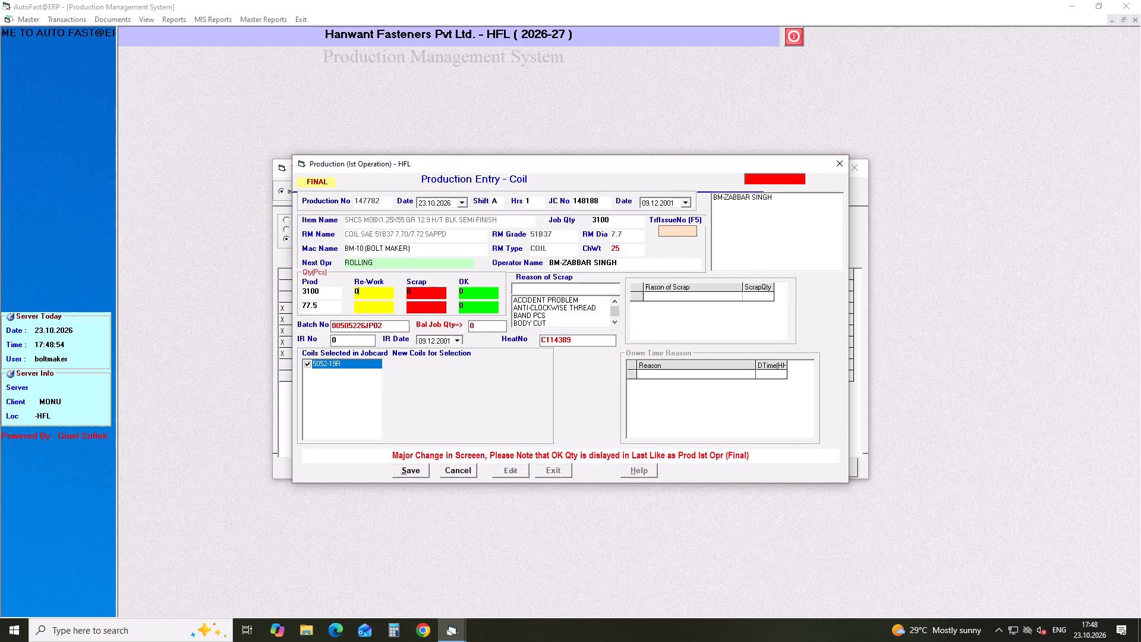
{"action": "key", "text": "Return"}
{"action": "key", "text": "Return"}
{"action": "key", "text": "Return"}
{"action": "key", "text": "Return"}
Set the inspection report number to 1 dated 23.10.2026, save the SHCS M08x1.25x55 entry and close it.
{"action": "key", "text": "Delete"}
{"action": "key", "text": "1"}
{"action": "key", "text": "Return"}
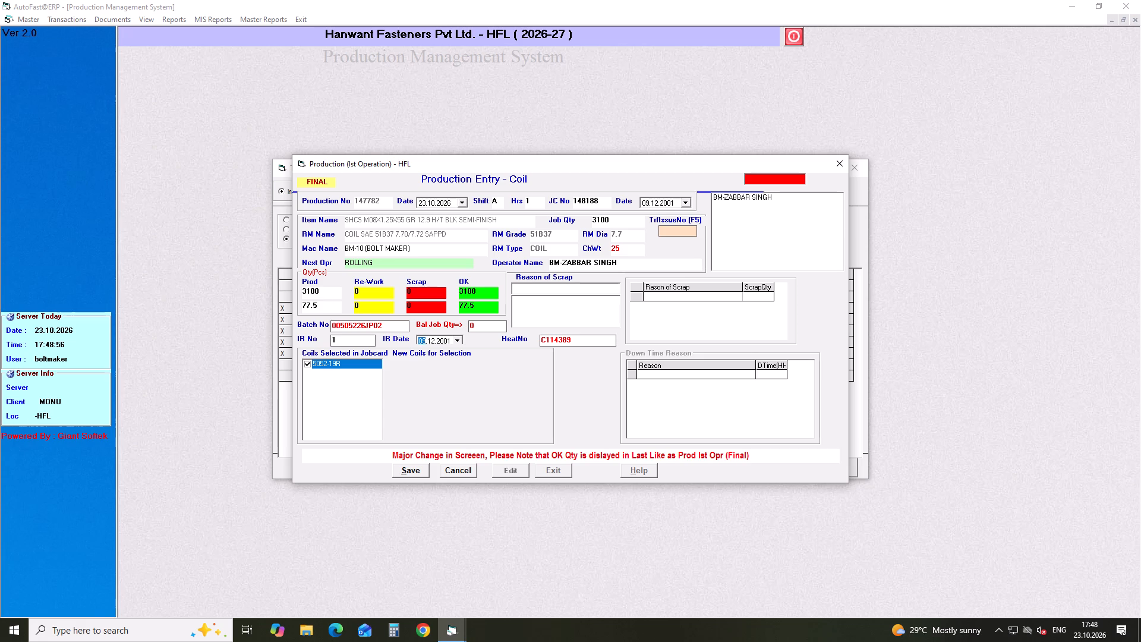
{"action": "left_click", "coordinate": [461, 340]}
{"action": "left_click", "coordinate": [490, 431]}
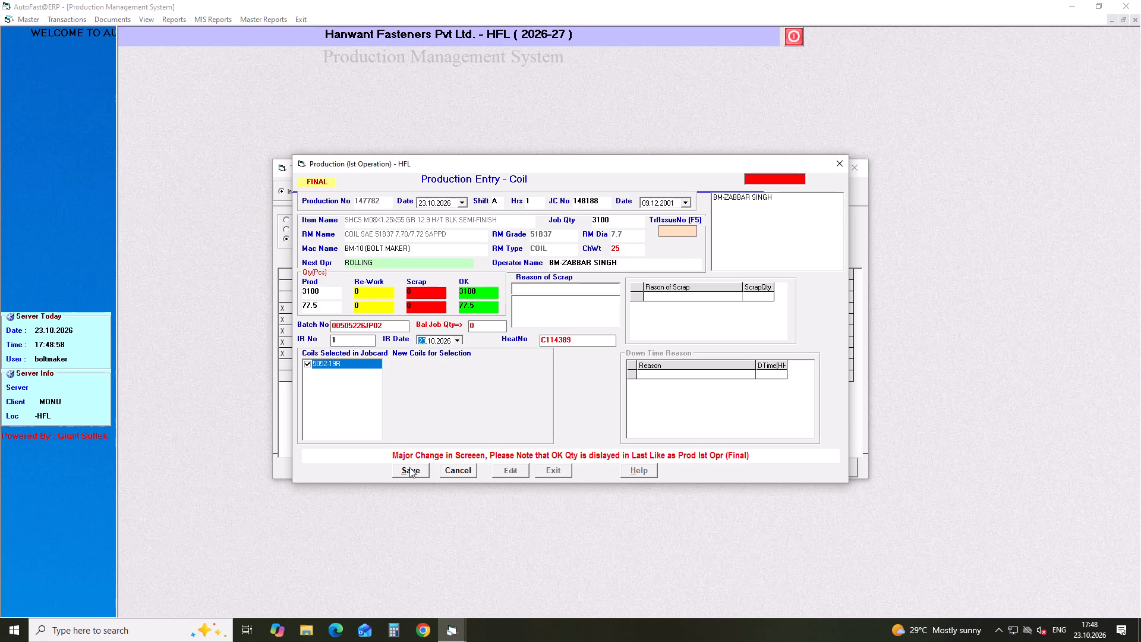
{"action": "left_click", "coordinate": [409, 467]}
{"action": "left_click", "coordinate": [559, 471]}
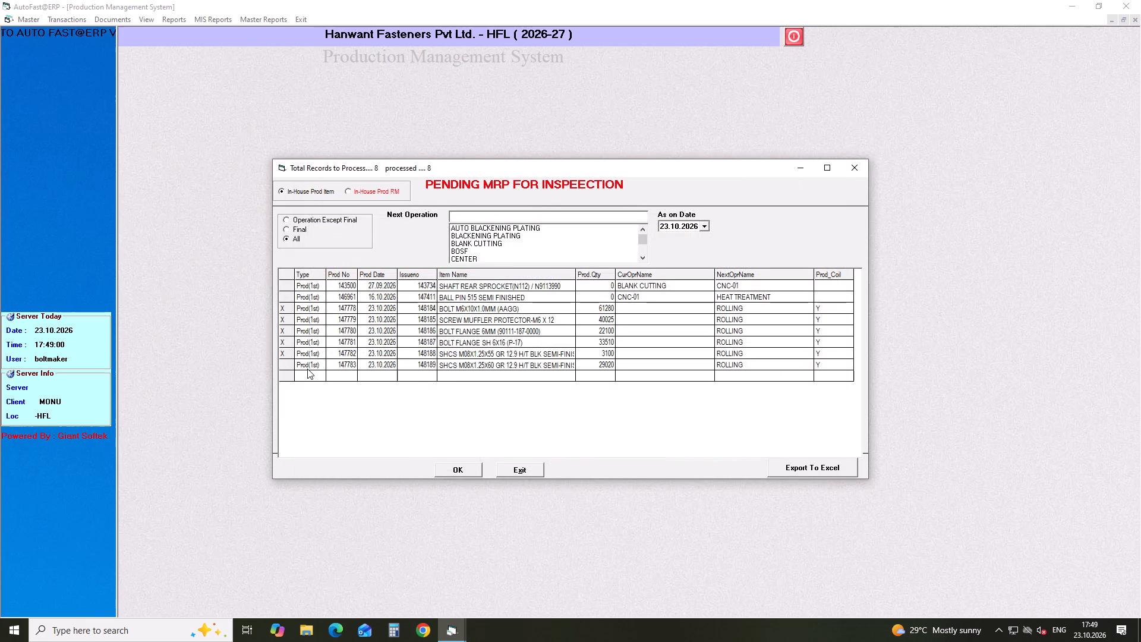
Open pending production 147783 as a final coil production entry and load it for editing.
{"action": "left_click", "coordinate": [306, 367]}
{"action": "key", "text": "Return"}
{"action": "key", "text": "Return"}
{"action": "left_click", "coordinate": [512, 470]}
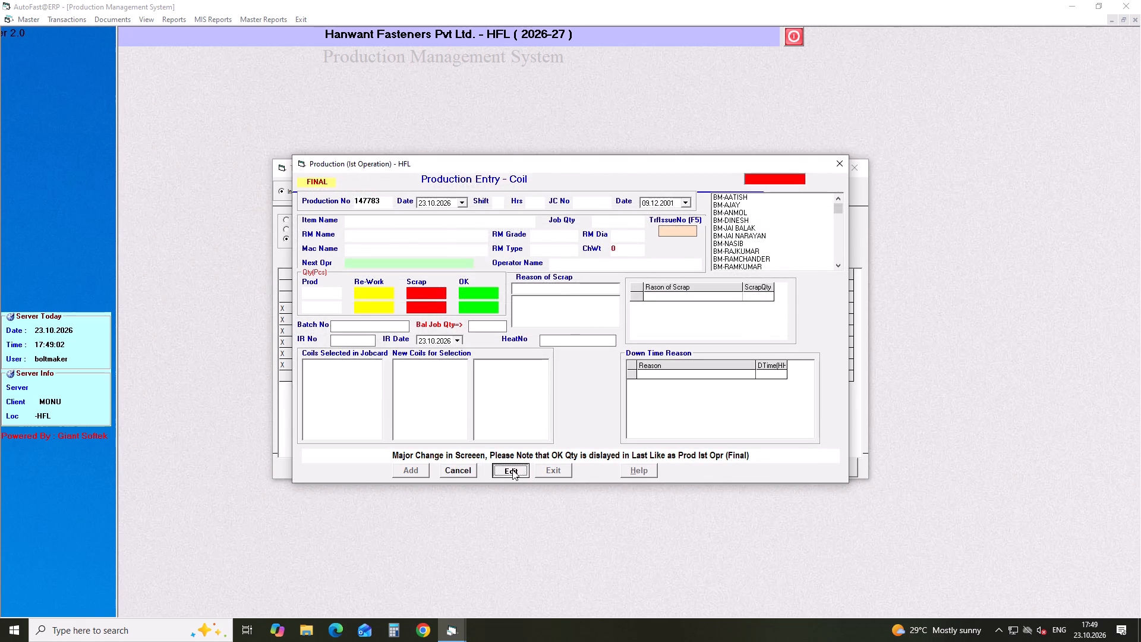
{"action": "key", "text": "Return"}
Enter 0 re-work pieces and 20 scrap pieces for the SHCS M08x1.25x60 entry.
{"action": "left_click_drag", "start_coordinate": [380, 289], "coordinate": [334, 291]}
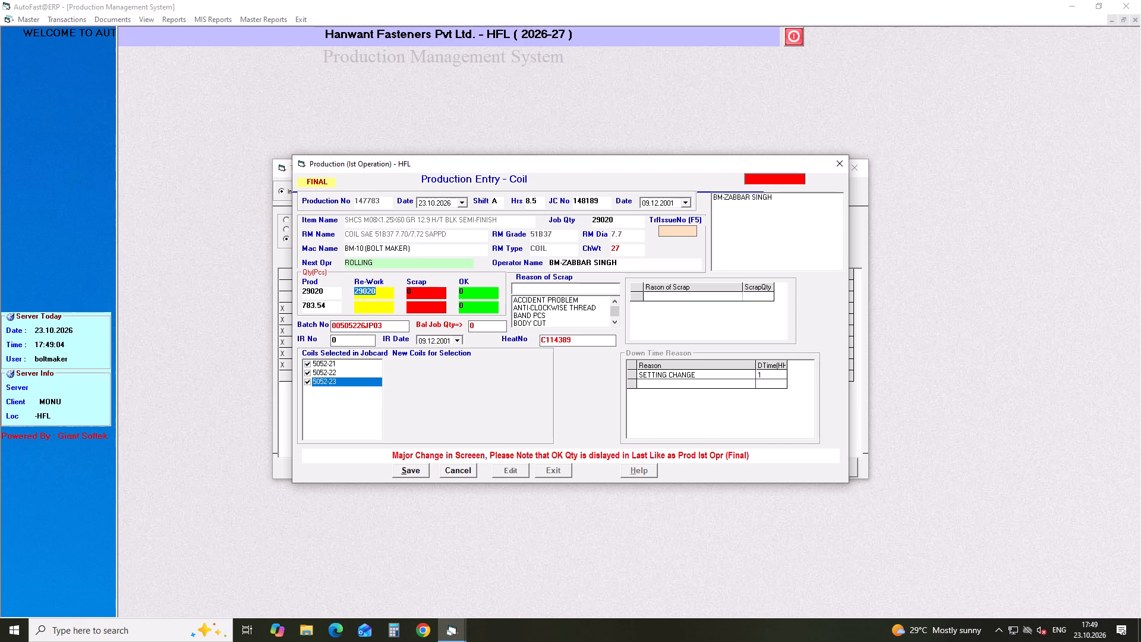
{"action": "key", "text": "0"}
{"action": "key", "text": "Return"}
{"action": "key", "text": "2"}
{"action": "key", "text": "Return"}
Add SETTING PROBLEM as the scrap reason with a scrap quantity of 20.
{"action": "type", "text": "SE"}
{"action": "key", "text": "Down"}
{"action": "key", "text": "Return"}
{"action": "type", "text": "20"}
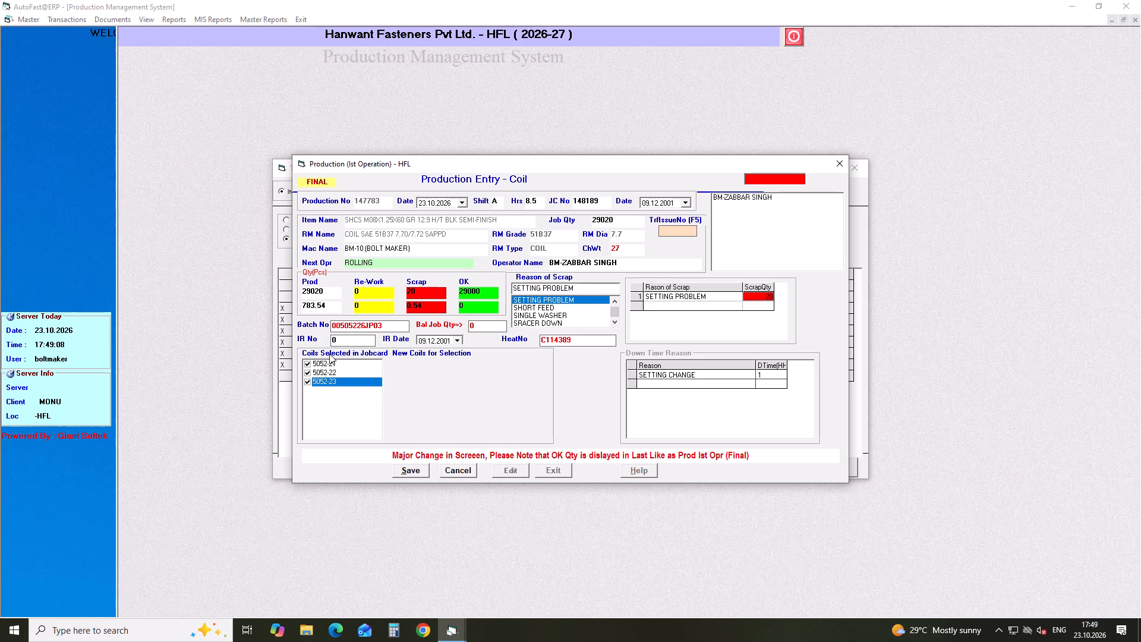
Set the inspection report number to 01 dated 23.10.2026, save the SHCS M08x1.25x60 entry, and close it and the pending list.
{"action": "left_click", "coordinate": [346, 342]}
{"action": "key", "text": "1"}
{"action": "key", "text": "Return"}
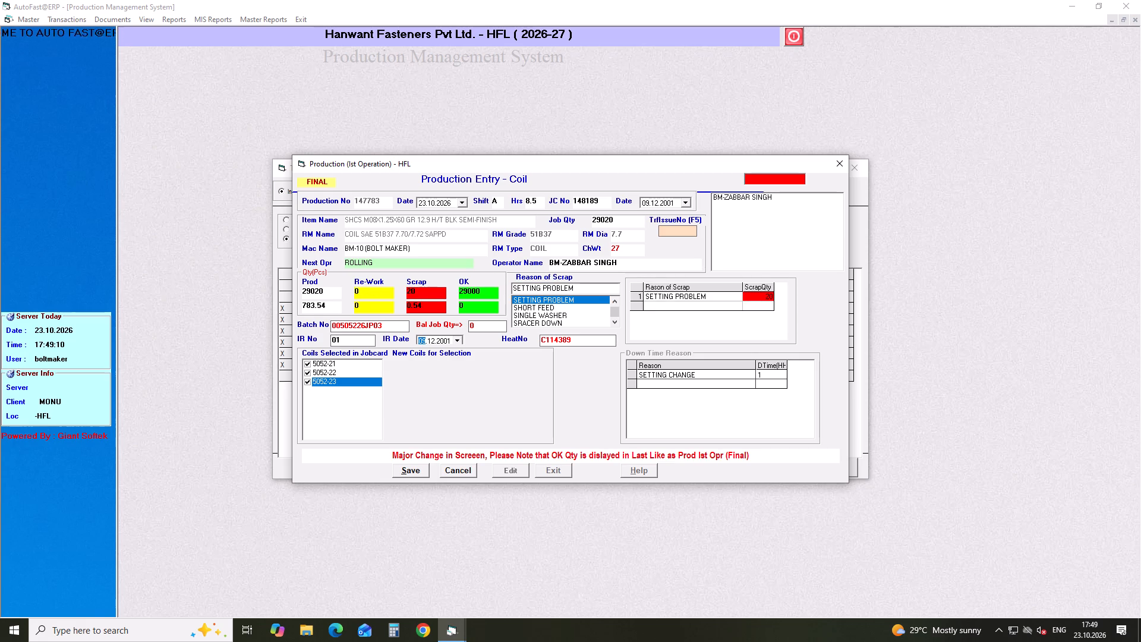
{"action": "left_click", "coordinate": [464, 341]}
{"action": "left_click", "coordinate": [459, 342]}
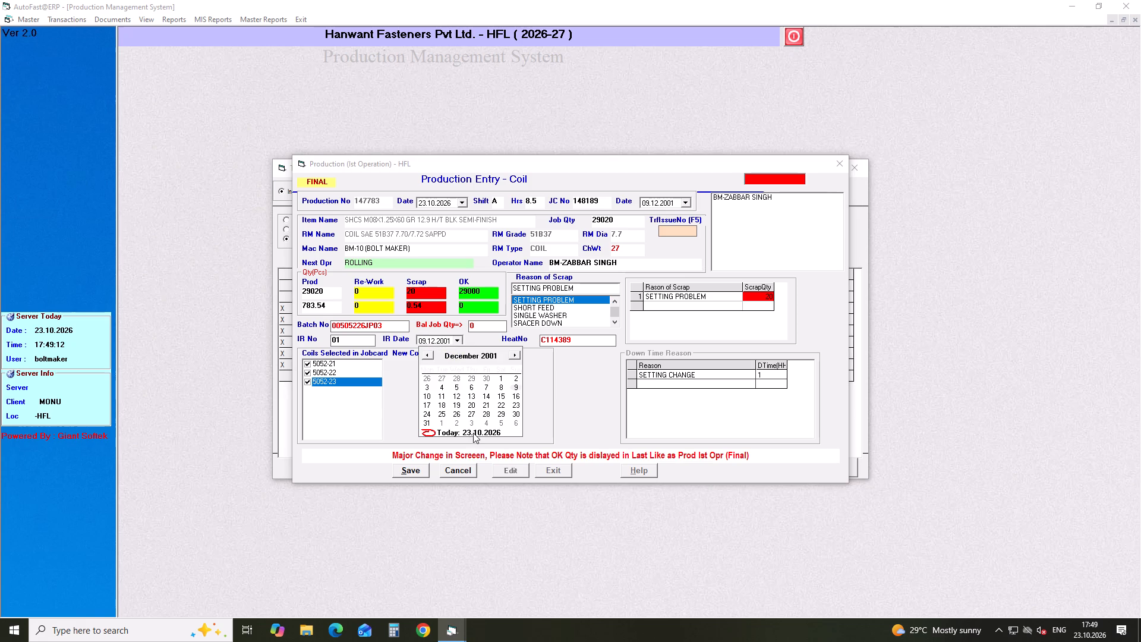
{"action": "left_click", "coordinate": [473, 433]}
{"action": "left_click", "coordinate": [418, 469]}
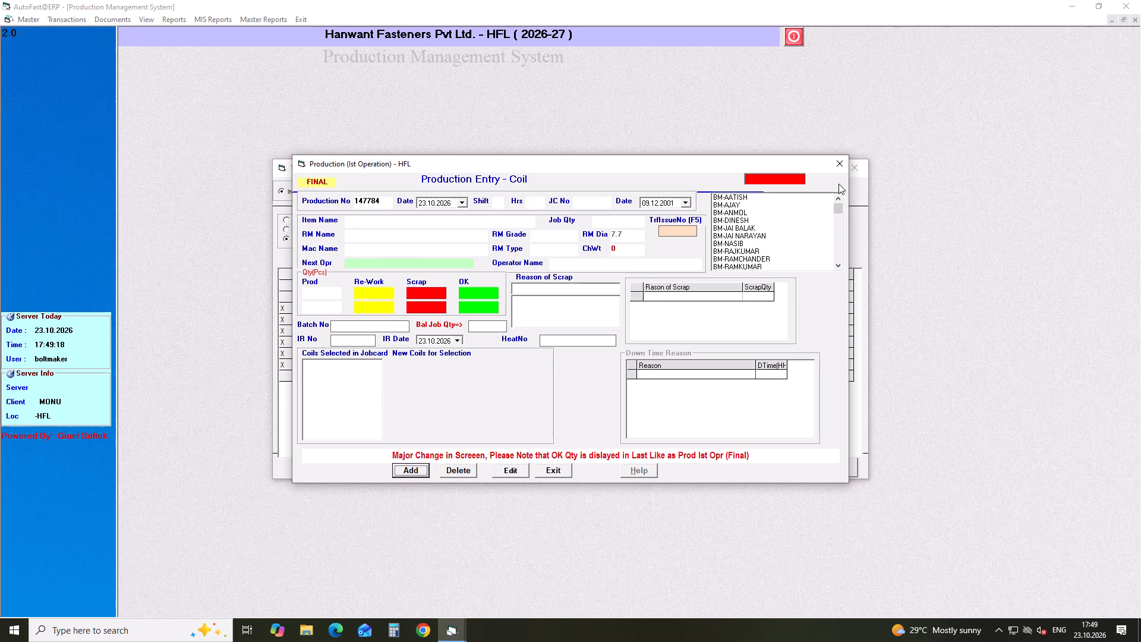
{"action": "left_click", "coordinate": [841, 166]}
{"action": "left_click", "coordinate": [847, 166]}
Open the first-operation coil job card form and load job card 148182 for closing with the reason Planning Changed.
{"action": "left_click", "coordinate": [53, 23]}
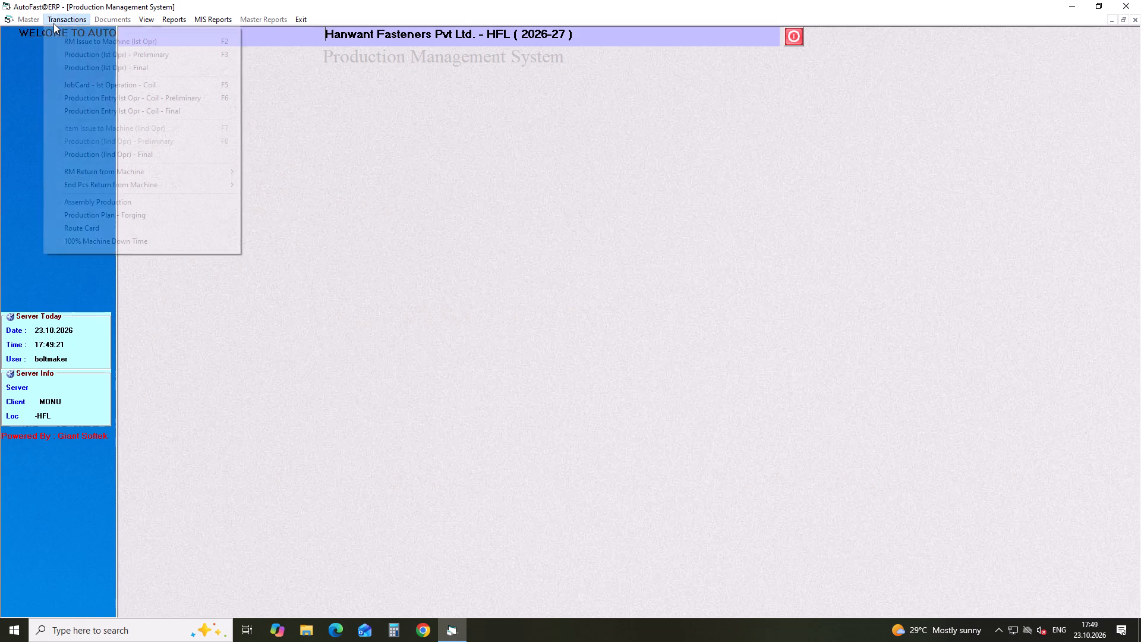
{"action": "left_click", "coordinate": [88, 84]}
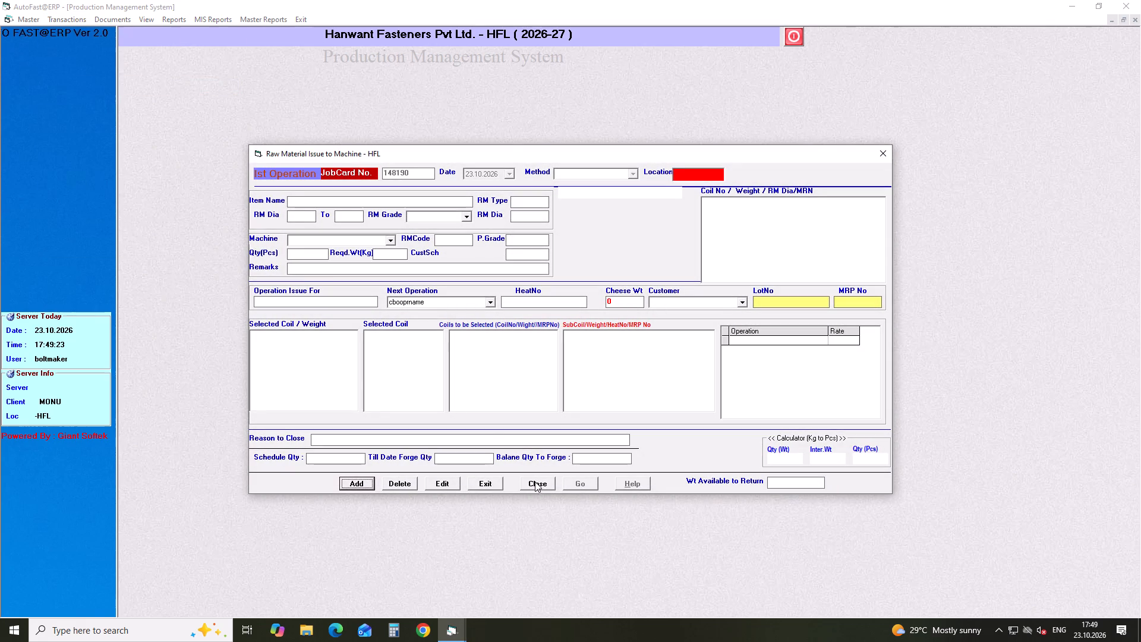
{"action": "left_click", "coordinate": [532, 476]}
{"action": "left_click", "coordinate": [541, 483]}
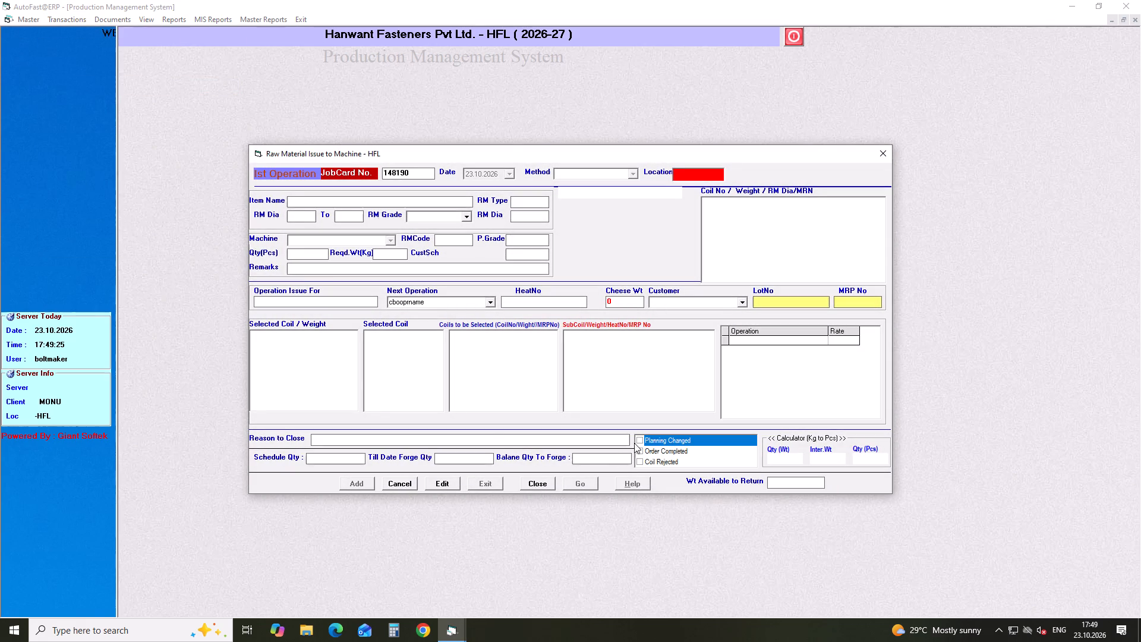
{"action": "left_click", "coordinate": [636, 441]}
{"action": "left_click", "coordinate": [411, 175]}
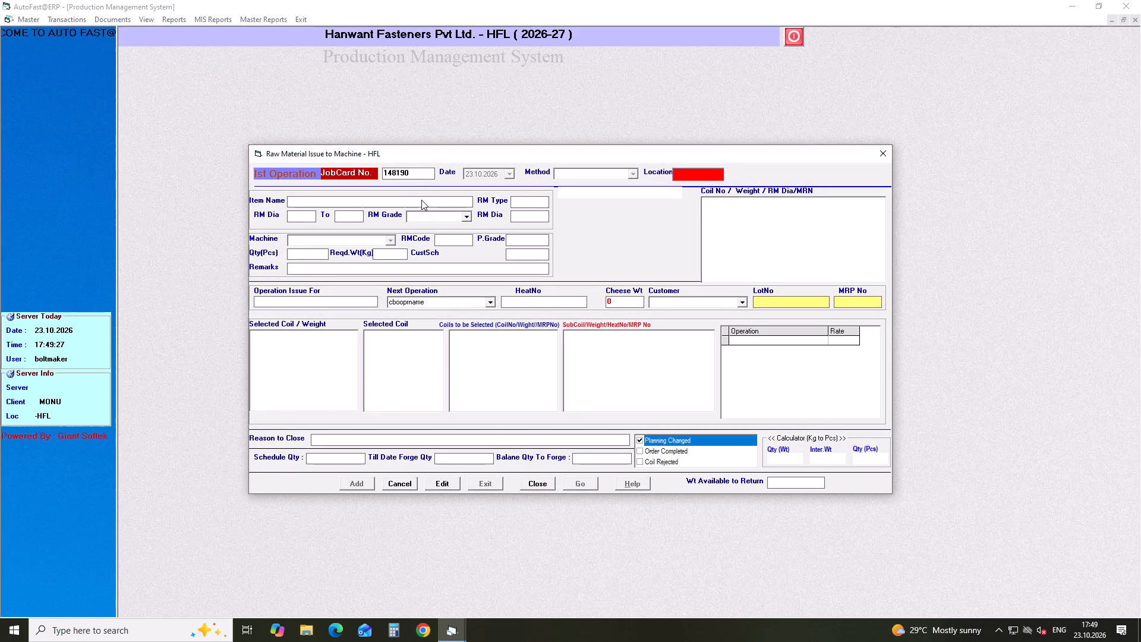
{"action": "key", "text": "BackSpace"}
{"action": "key", "text": "BackSpace"}
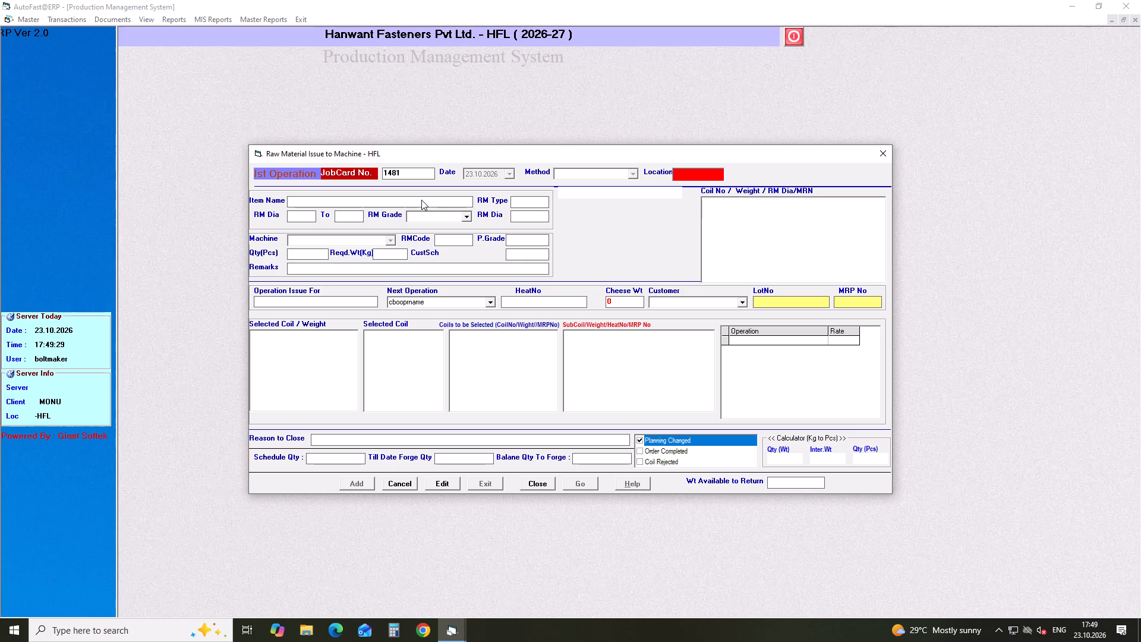
{"action": "type", "text": "82"}
{"action": "key", "text": "Return"}
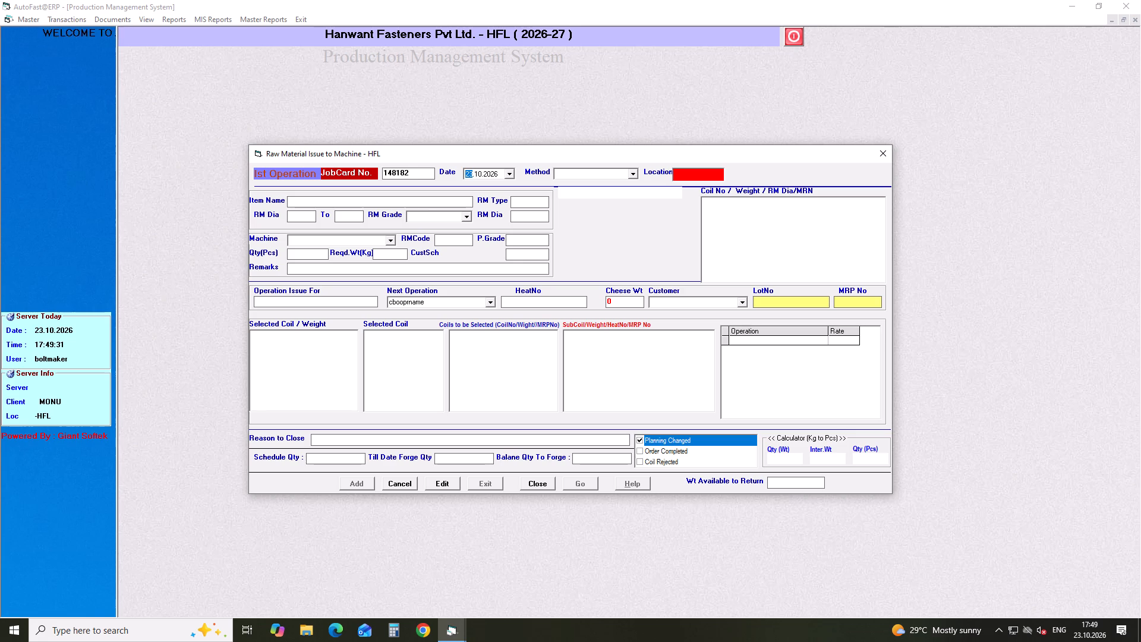
{"action": "left_click", "coordinate": [548, 482]}
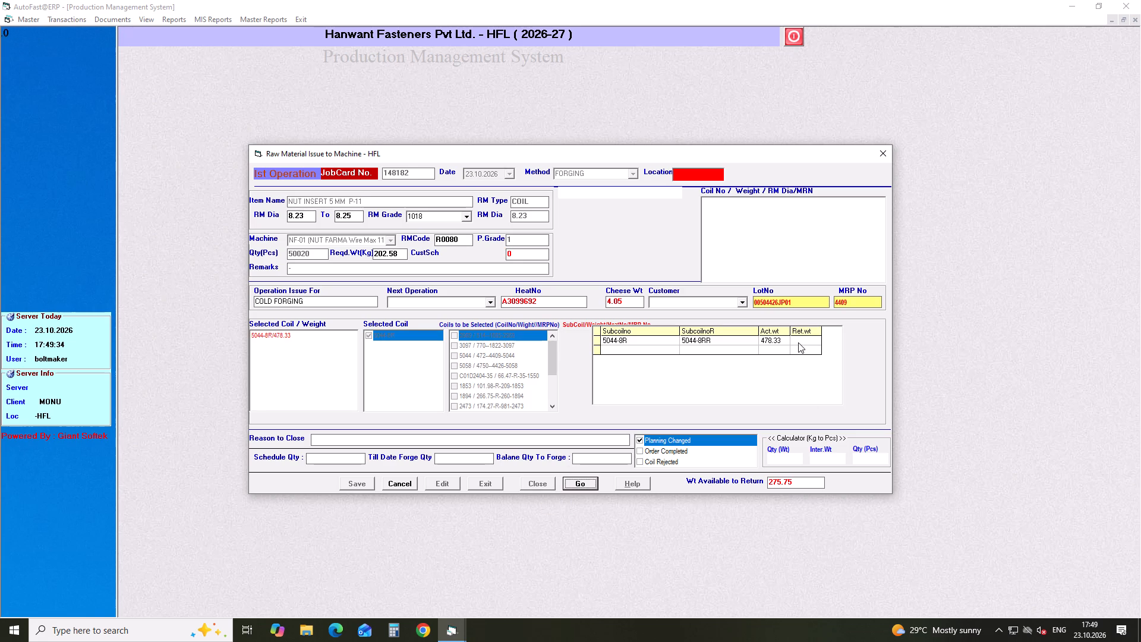
Enter a return weight of 275.75 for sub-coil 5044-8R, close job card 148182 and clear the form.
{"action": "left_click", "coordinate": [798, 342]}
{"action": "type", "text": "275."}
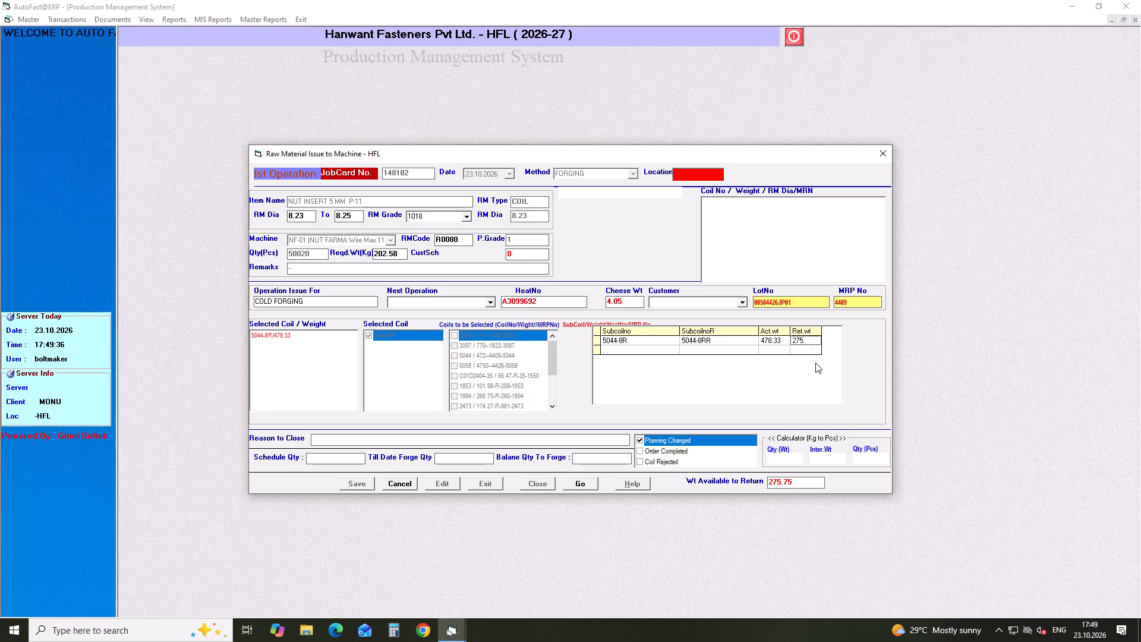
{"action": "type", "text": "75"}
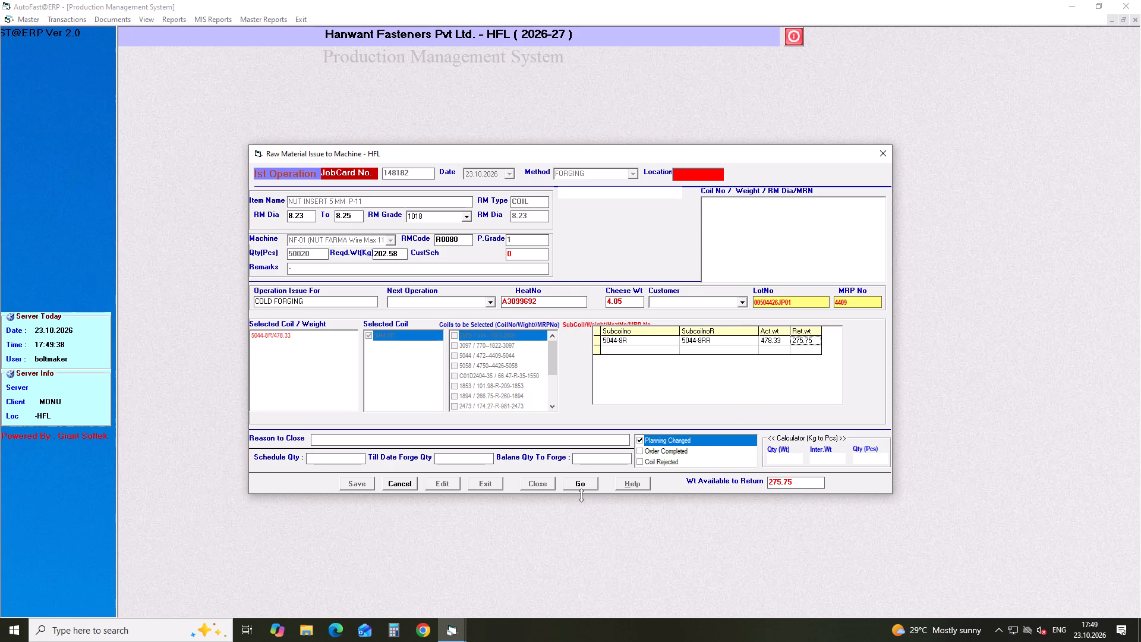
{"action": "left_click", "coordinate": [581, 483]}
{"action": "left_click", "coordinate": [557, 350]}
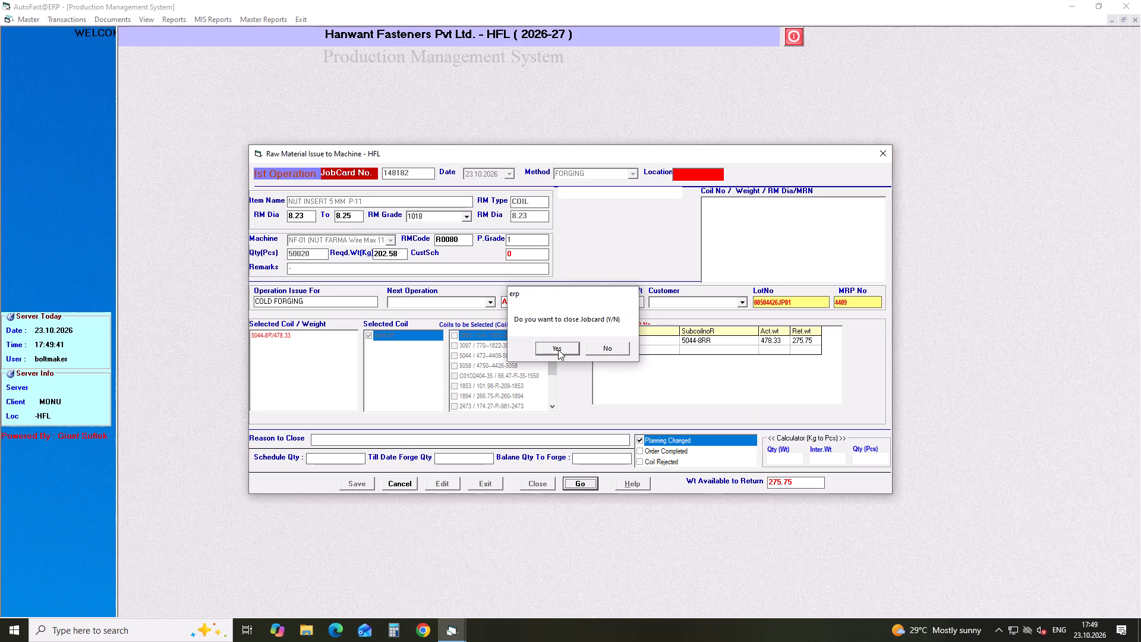
{"action": "left_click", "coordinate": [404, 480]}
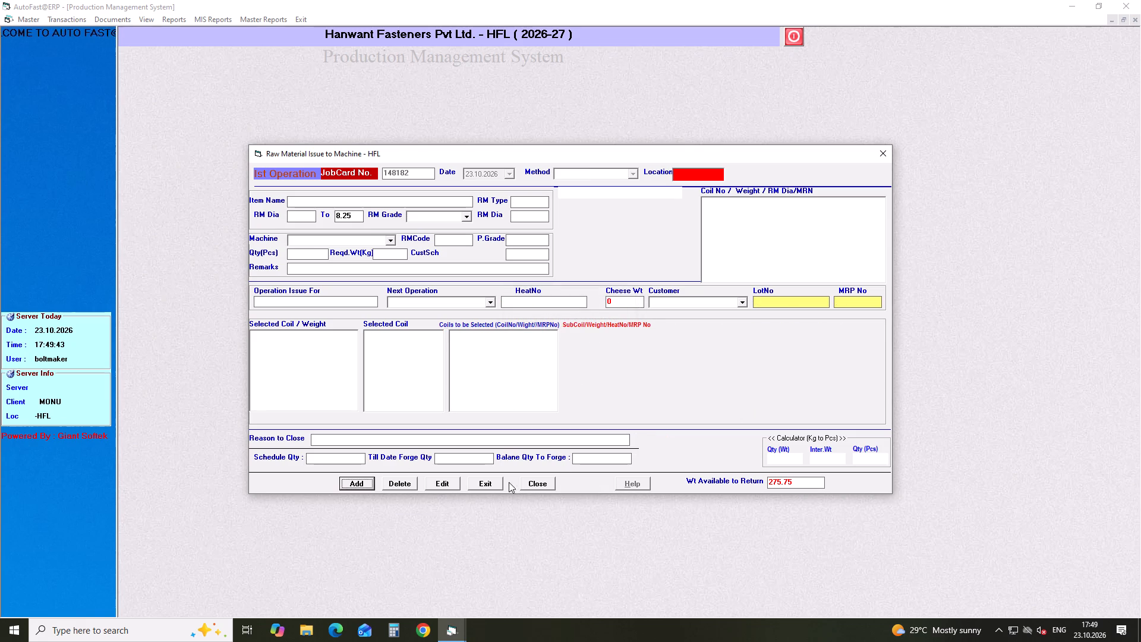
Load job card 148183 for closing with the reason Planning Changed.
{"action": "left_click", "coordinate": [524, 480]}
{"action": "key", "text": "BackSpace"}
{"action": "key", "text": "3"}
{"action": "key", "text": "Return"}
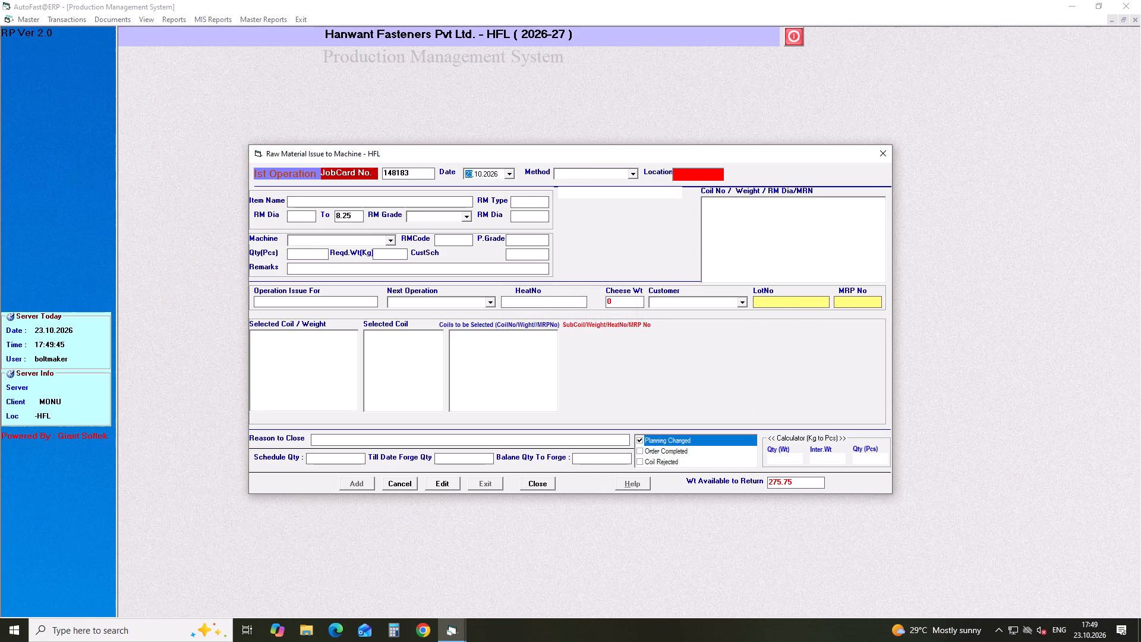
{"action": "left_click", "coordinate": [524, 480]}
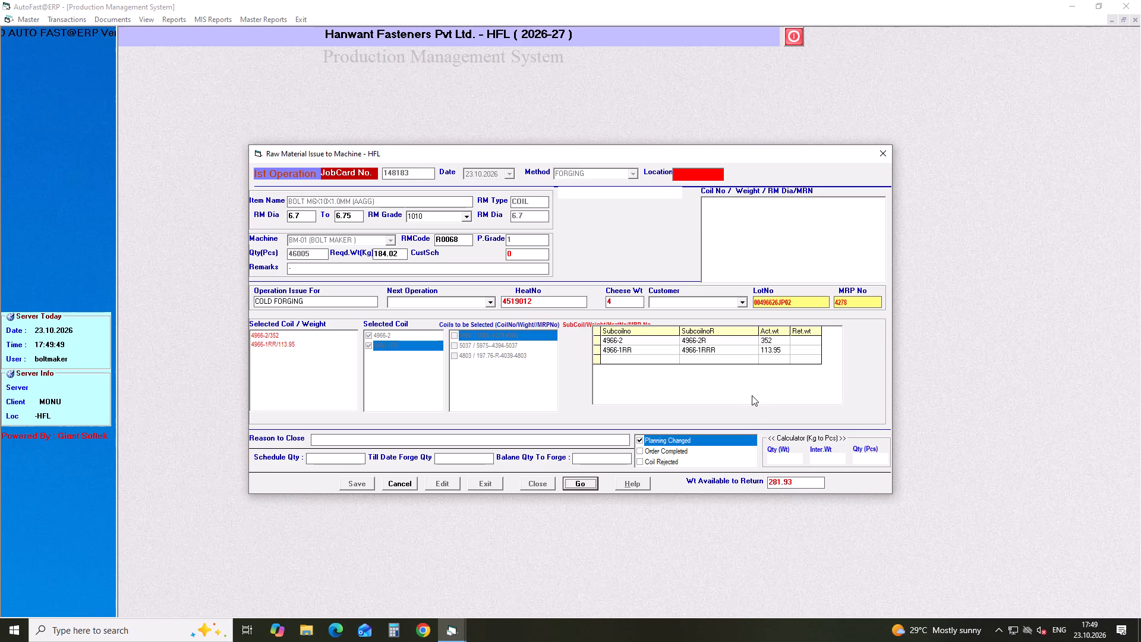
Enter a return weight of 281.93 for sub-coil 4966-2, close job card 148183 and clear the form.
{"action": "left_click", "coordinate": [805, 342]}
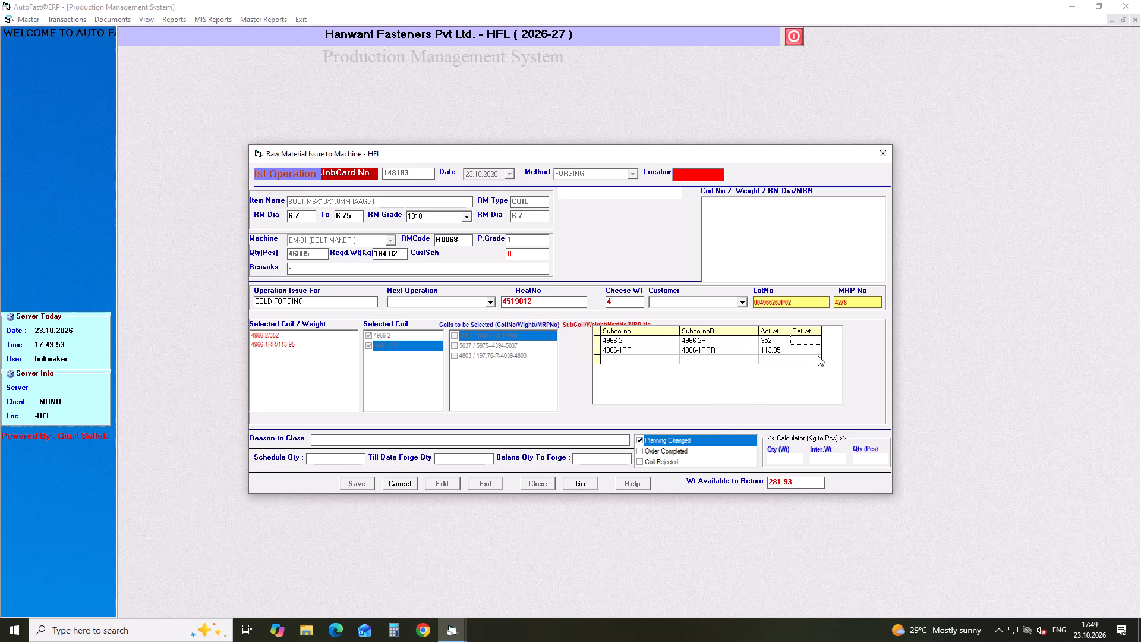
{"action": "type", "text": "281.93"}
{"action": "left_click", "coordinate": [576, 483]}
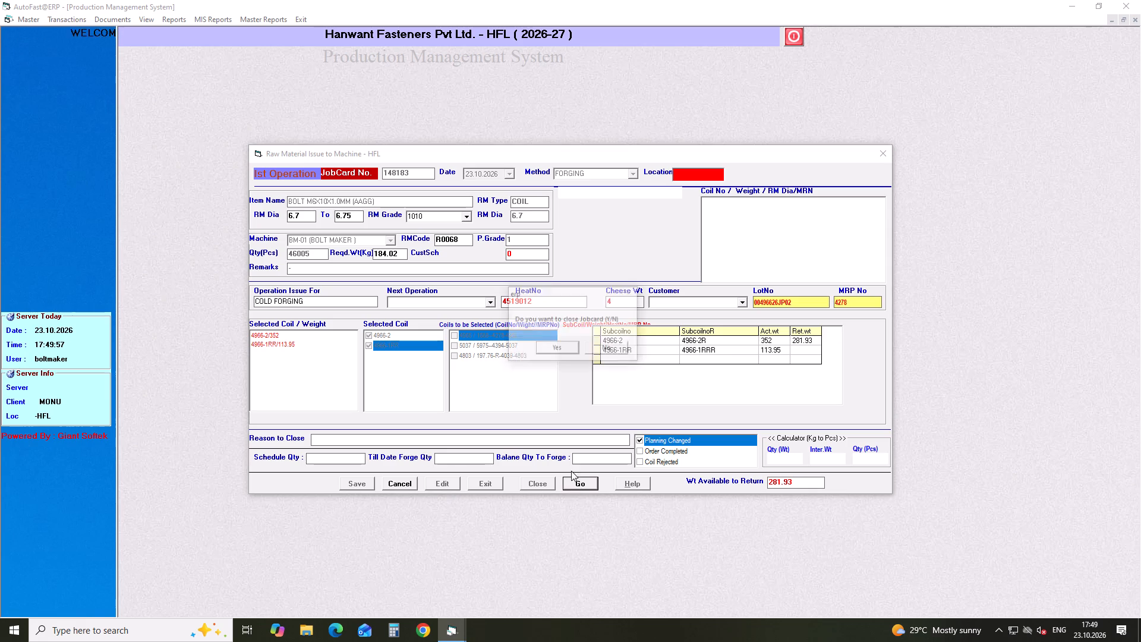
{"action": "left_click", "coordinate": [557, 348]}
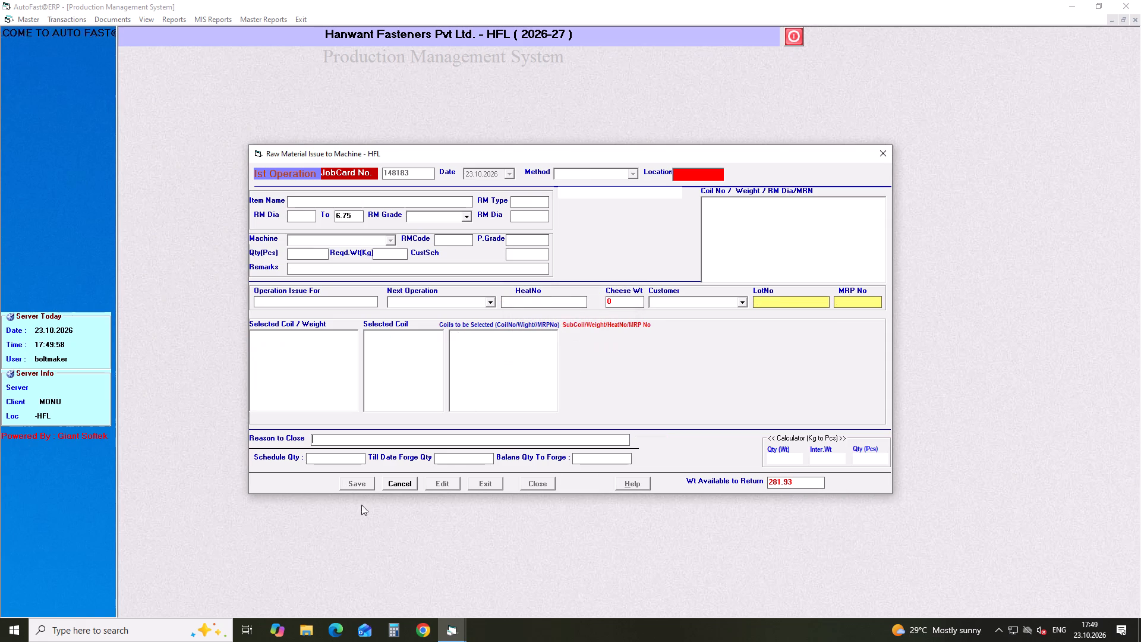
{"action": "left_click", "coordinate": [396, 477]}
Load job card 148184 to check its weight available to return, and clear the form without closing the card.
{"action": "left_click", "coordinate": [530, 481]}
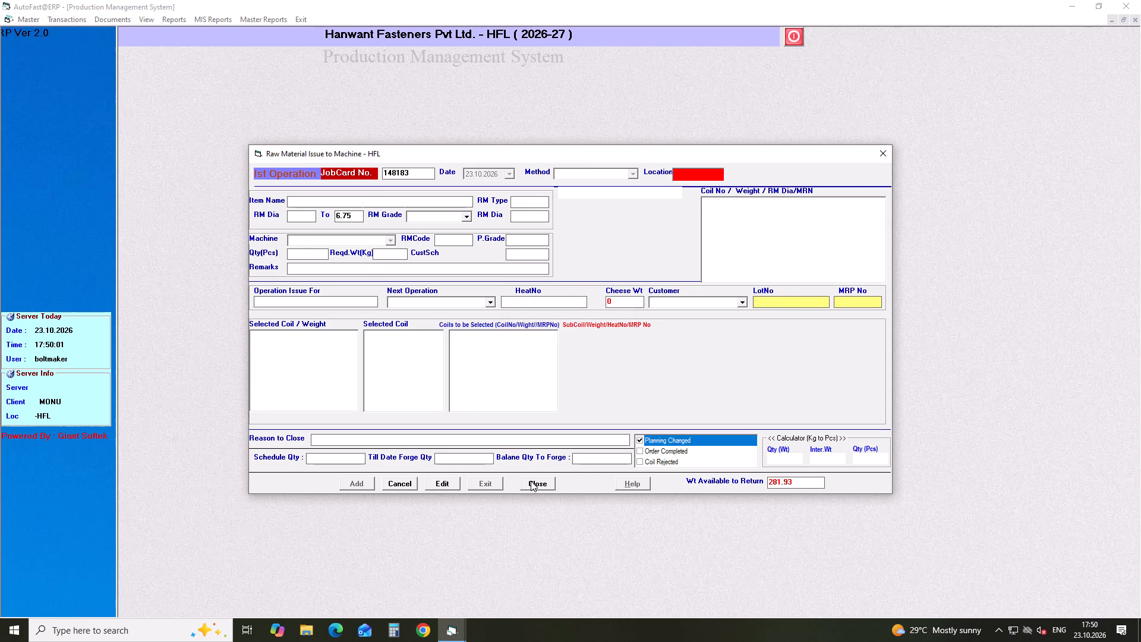
{"action": "key", "text": "BackSpace"}
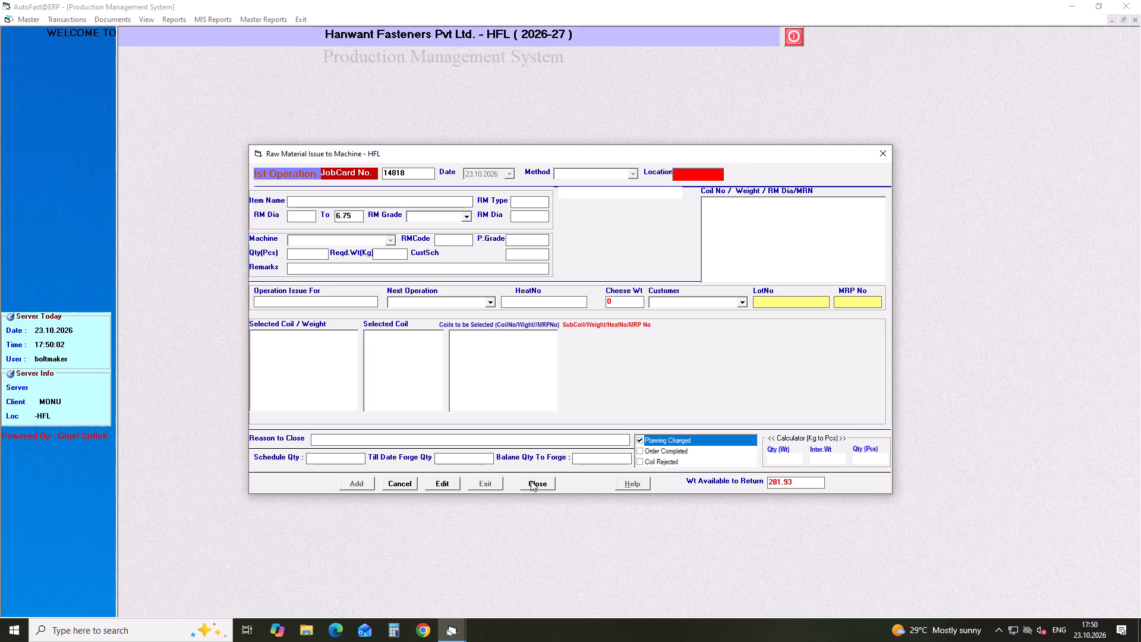
{"action": "key", "text": "4"}
{"action": "key", "text": "Return"}
{"action": "left_click", "coordinate": [532, 481]}
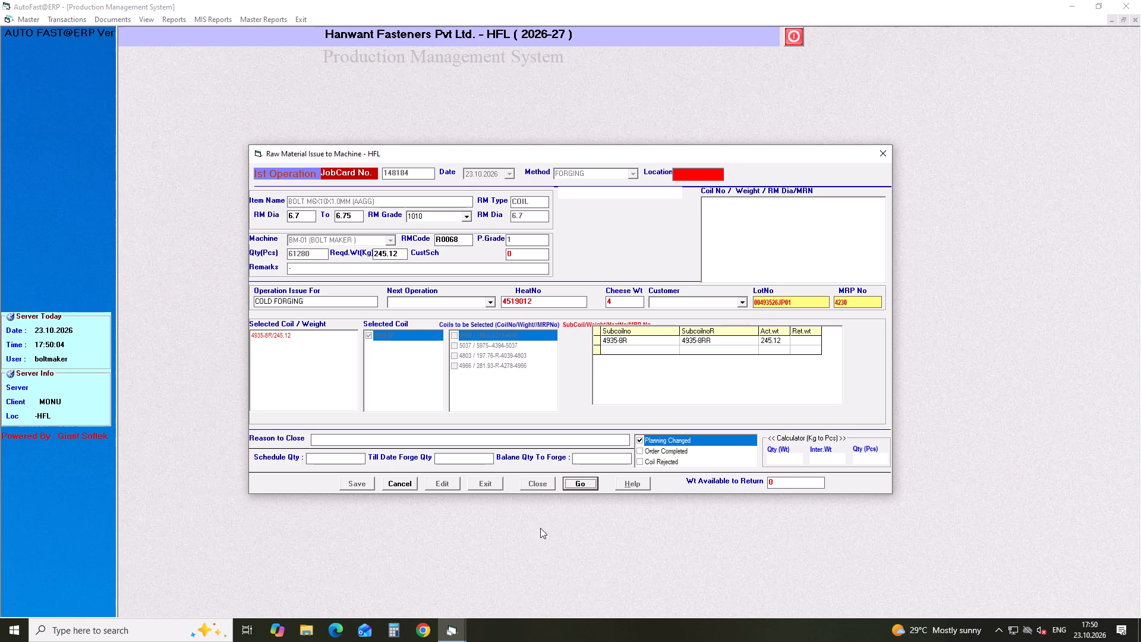
{"action": "left_click", "coordinate": [409, 480]}
Close job card 148185 as Planning Changed with a return weight of 27.58 for sub-coil 5048-8R, and clear the form.
{"action": "left_click", "coordinate": [535, 480]}
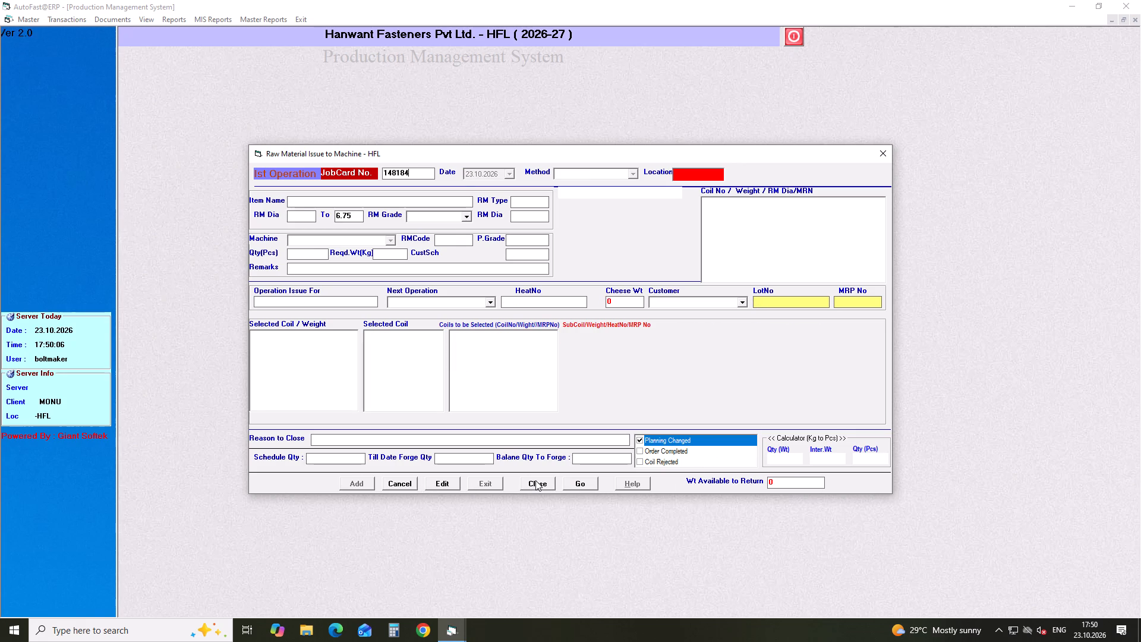
{"action": "key", "text": "BackSpace"}
{"action": "key", "text": "5"}
{"action": "key", "text": "Return"}
{"action": "left_click", "coordinate": [542, 479]}
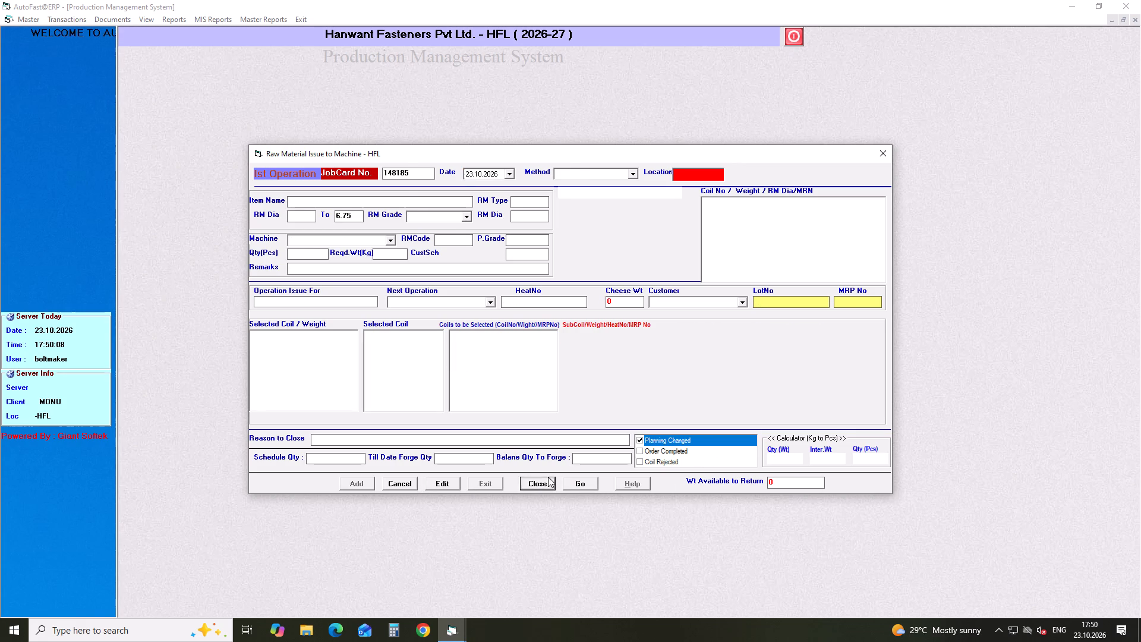
{"action": "left_click", "coordinate": [795, 340]}
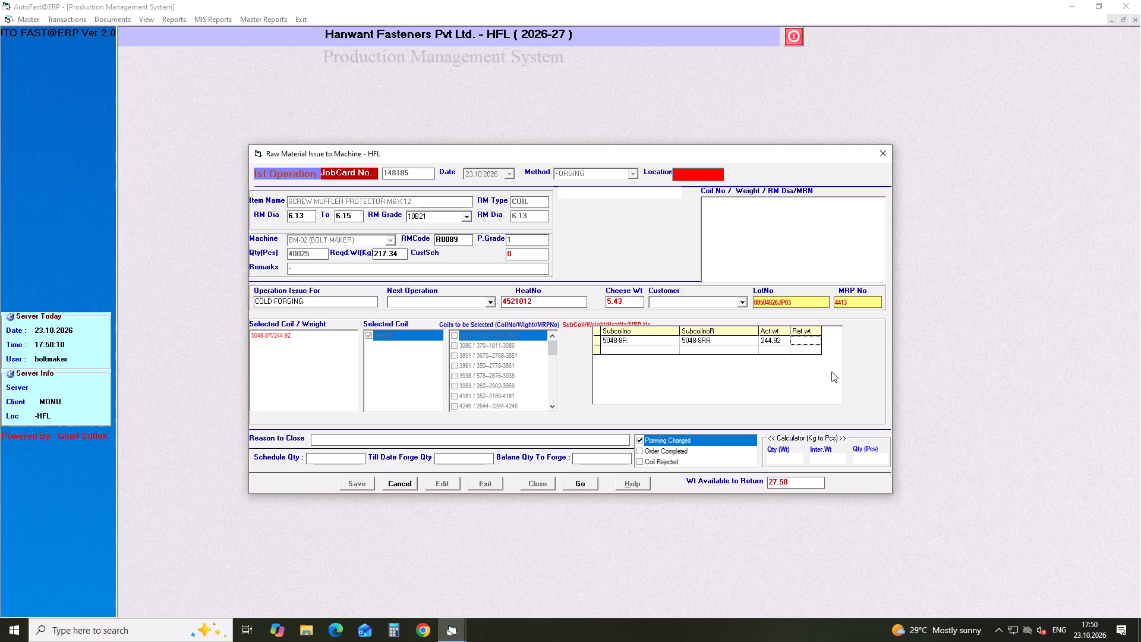
{"action": "type", "text": "27.58"}
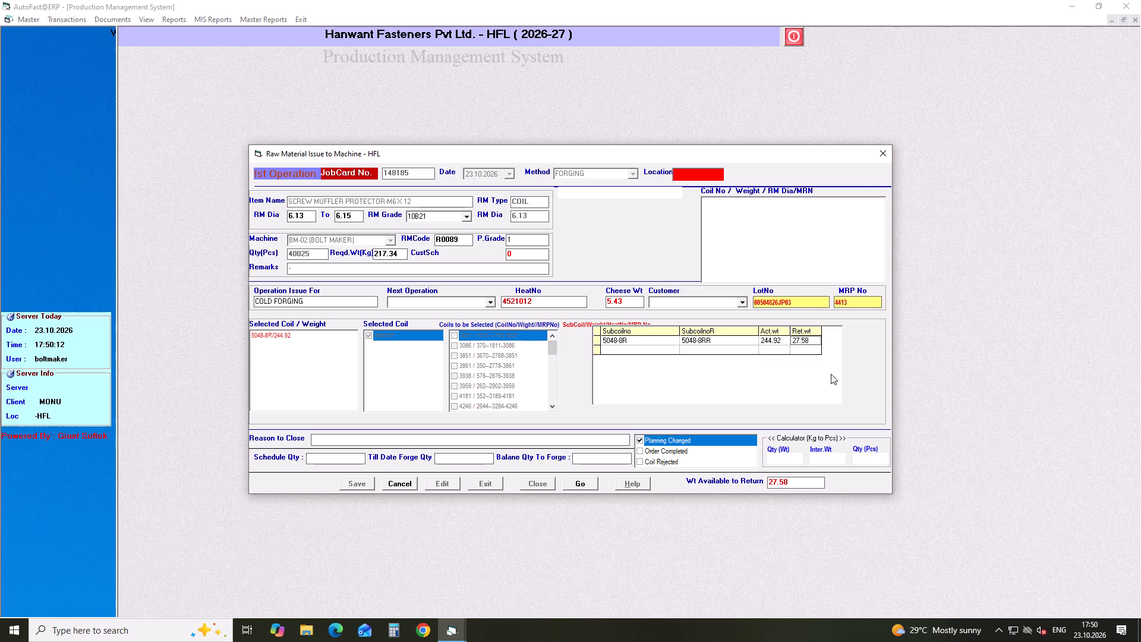
{"action": "left_click", "coordinate": [584, 487]}
{"action": "left_click", "coordinate": [551, 346]}
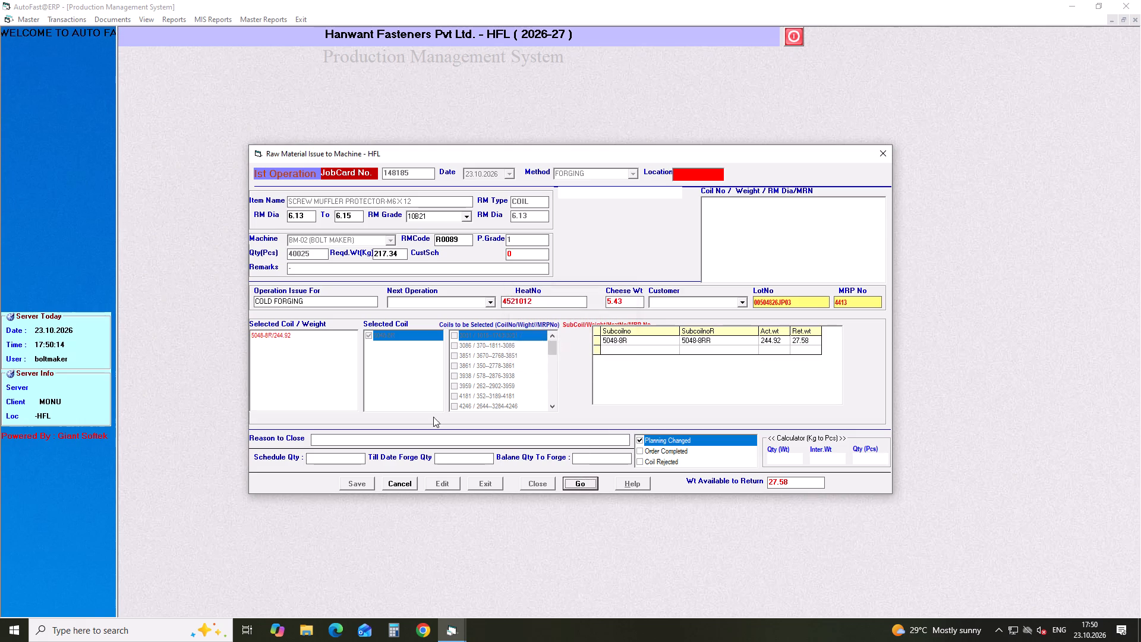
{"action": "left_click", "coordinate": [390, 479]}
Close job card 148186 as Planning Changed with a return weight of 476.01 for sub-coil 5059-13, and clear the form.
{"action": "left_click", "coordinate": [534, 481]}
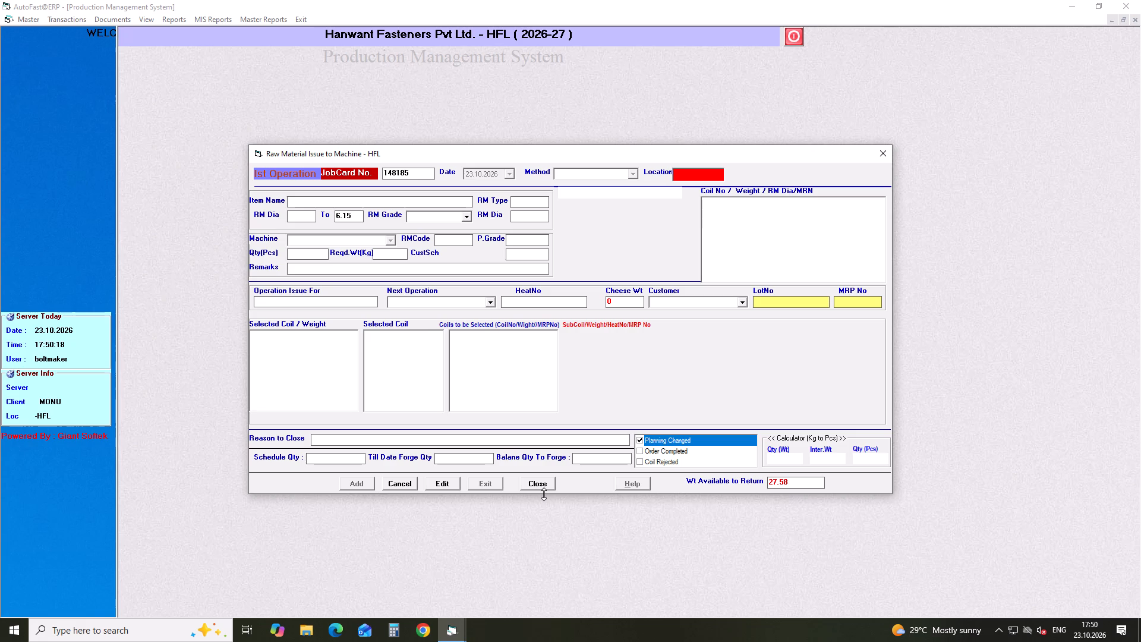
{"action": "key", "text": "BackSpace"}
{"action": "key", "text": "6"}
{"action": "key", "text": "Return"}
{"action": "left_click", "coordinate": [545, 493]}
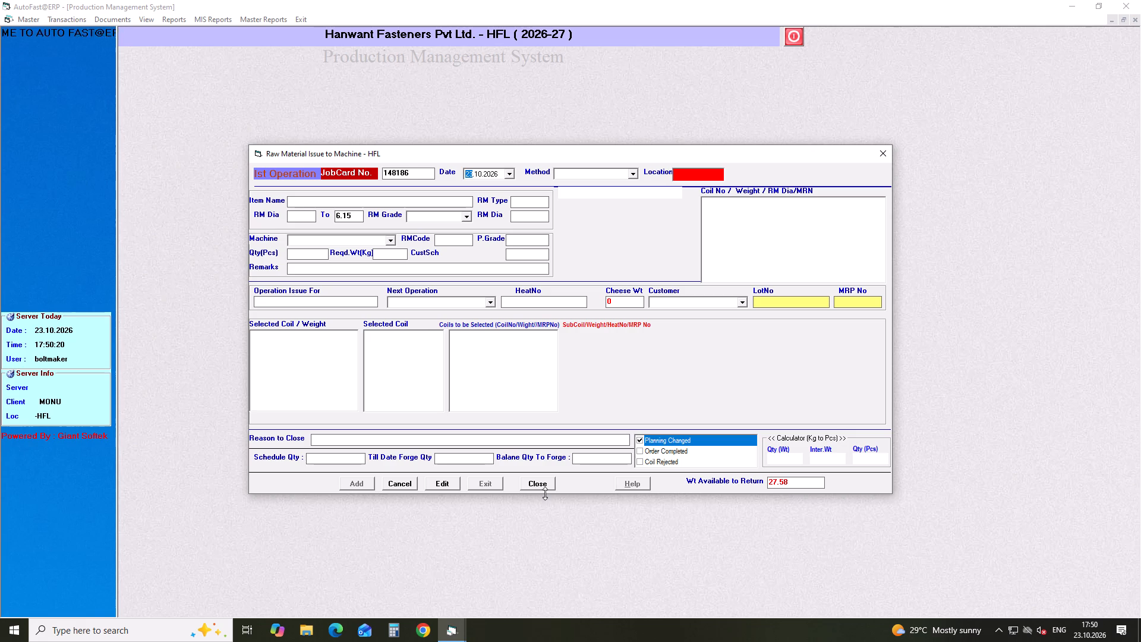
{"action": "left_click", "coordinate": [537, 480]}
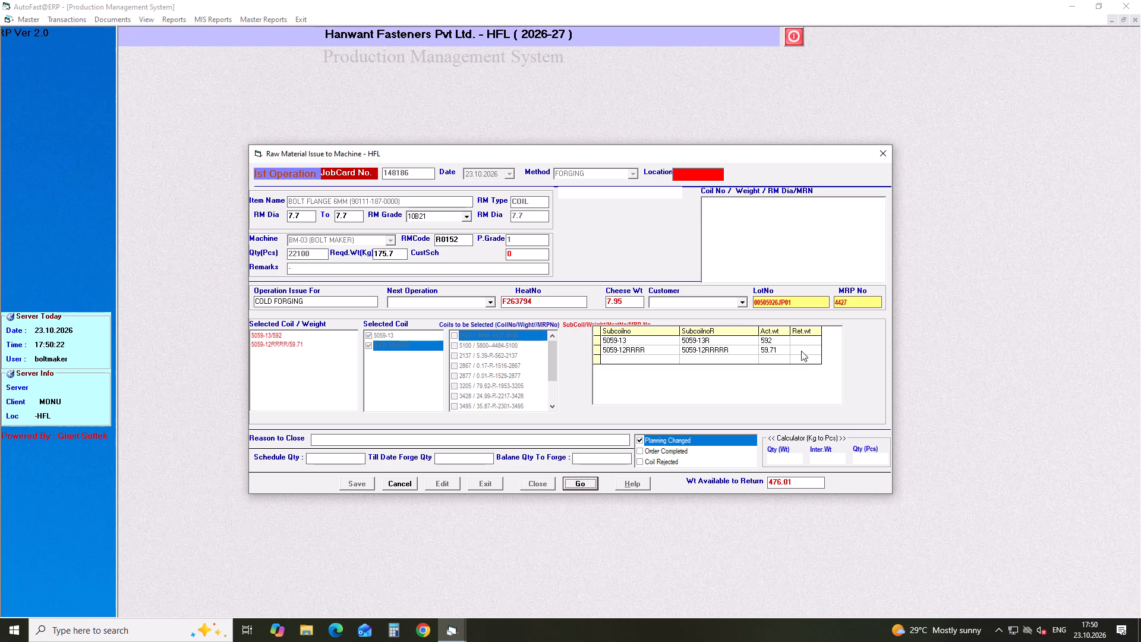
{"action": "left_click", "coordinate": [798, 341]}
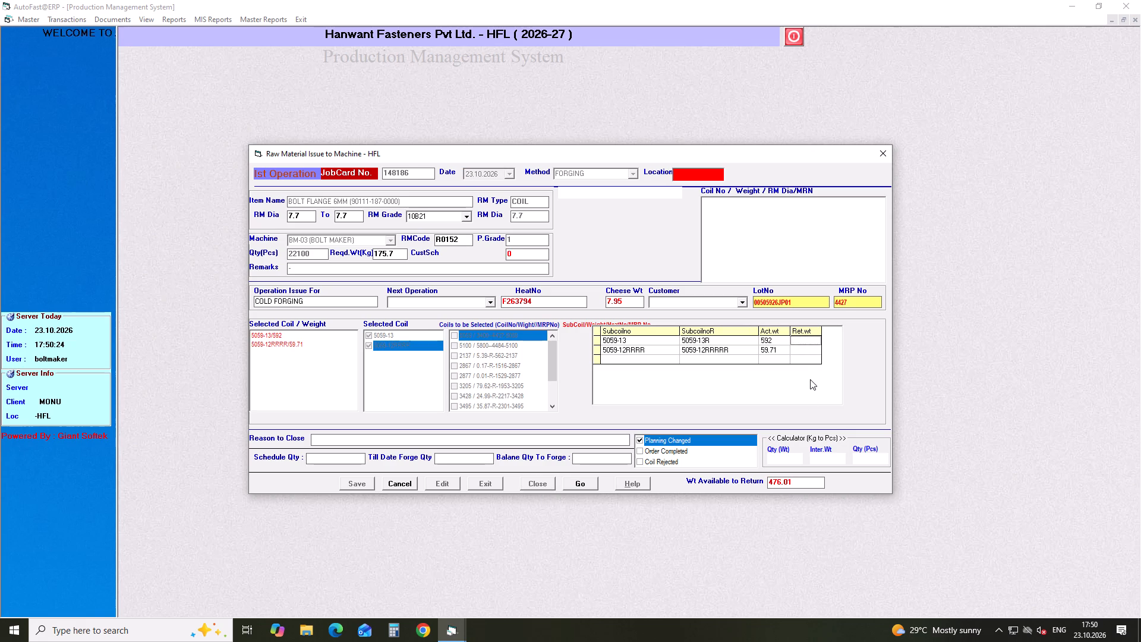
{"action": "type", "text": "476.01"}
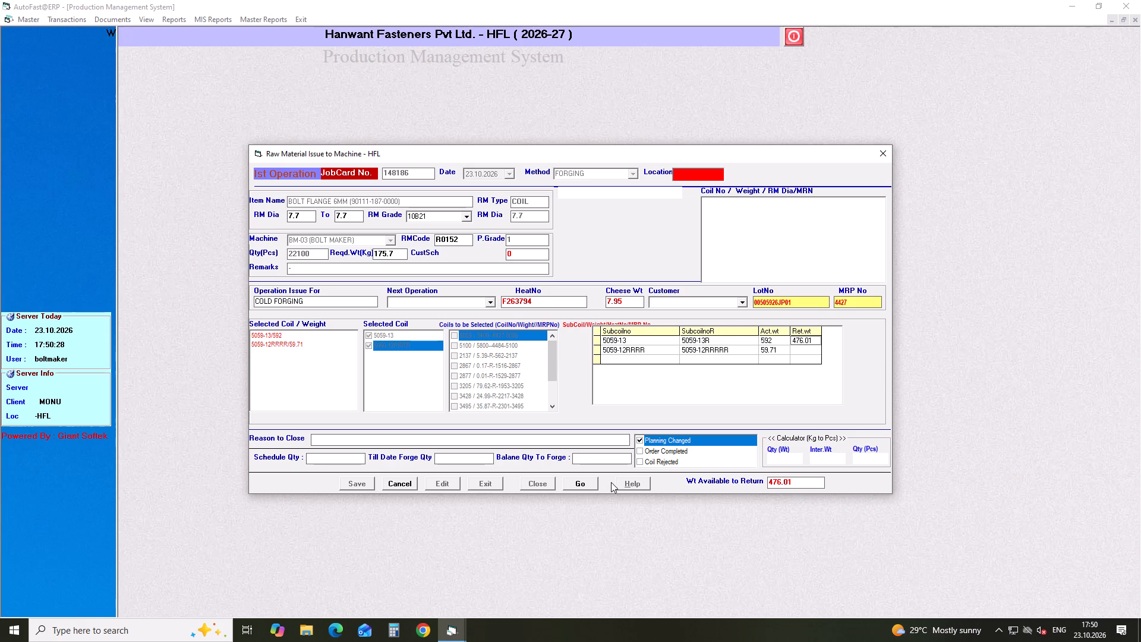
{"action": "left_click", "coordinate": [584, 485]}
{"action": "left_click", "coordinate": [561, 350]}
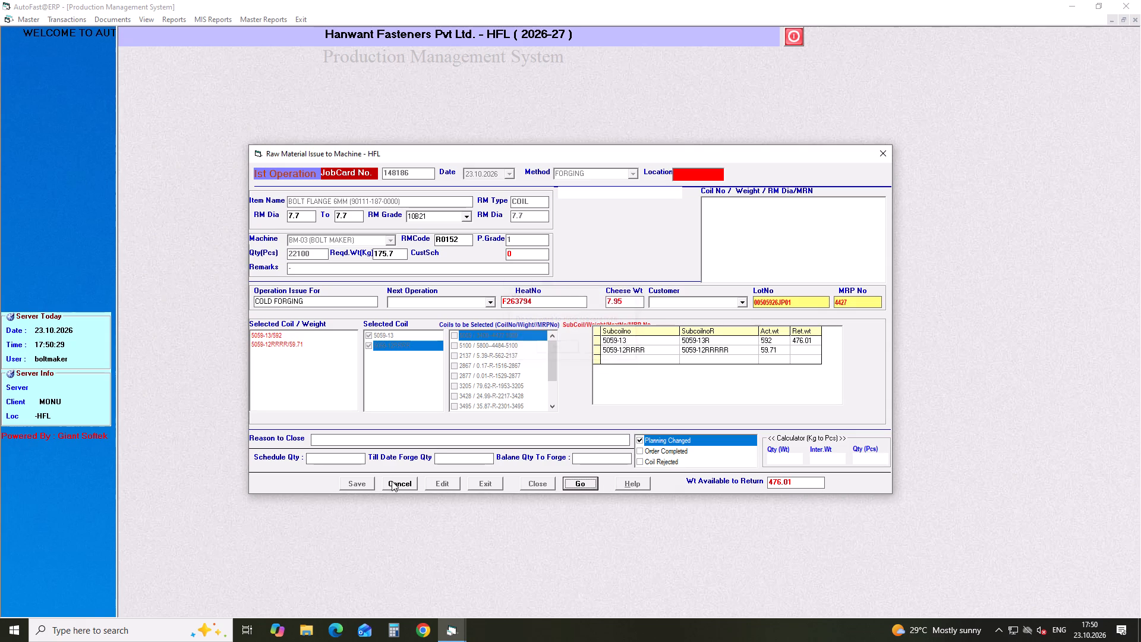
{"action": "left_click", "coordinate": [396, 484]}
Close job card 148187 as Planning Changed with a return weight of 158.09 for sub-coil 5089-12, and clear the form.
{"action": "left_click", "coordinate": [543, 485]}
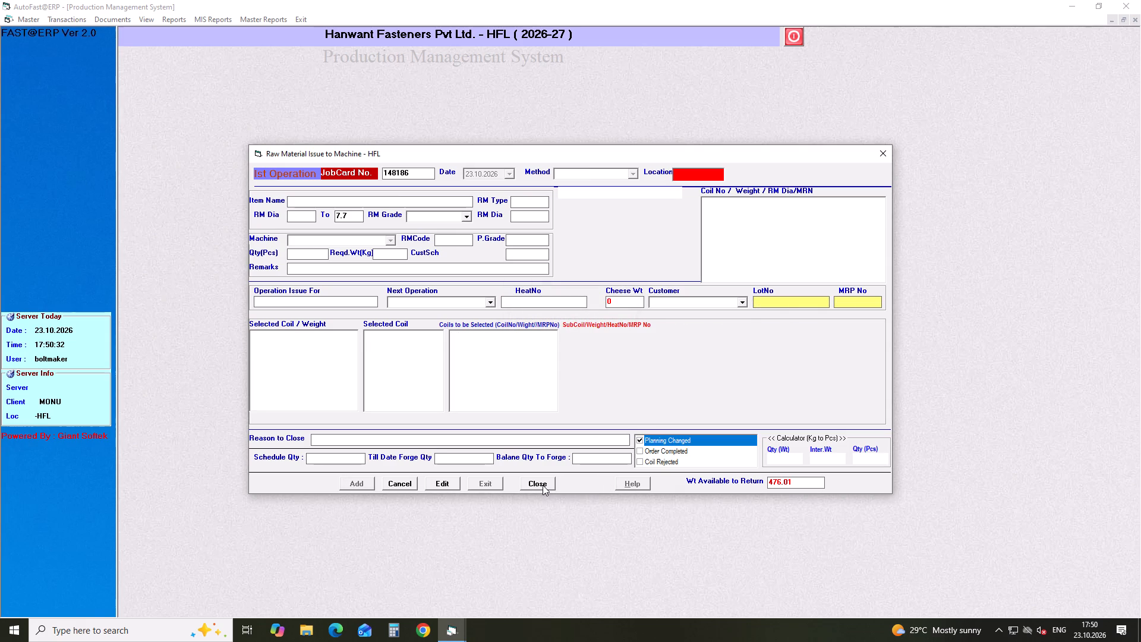
{"action": "key", "text": "BackSpace"}
{"action": "key", "text": "7"}
{"action": "key", "text": "Return"}
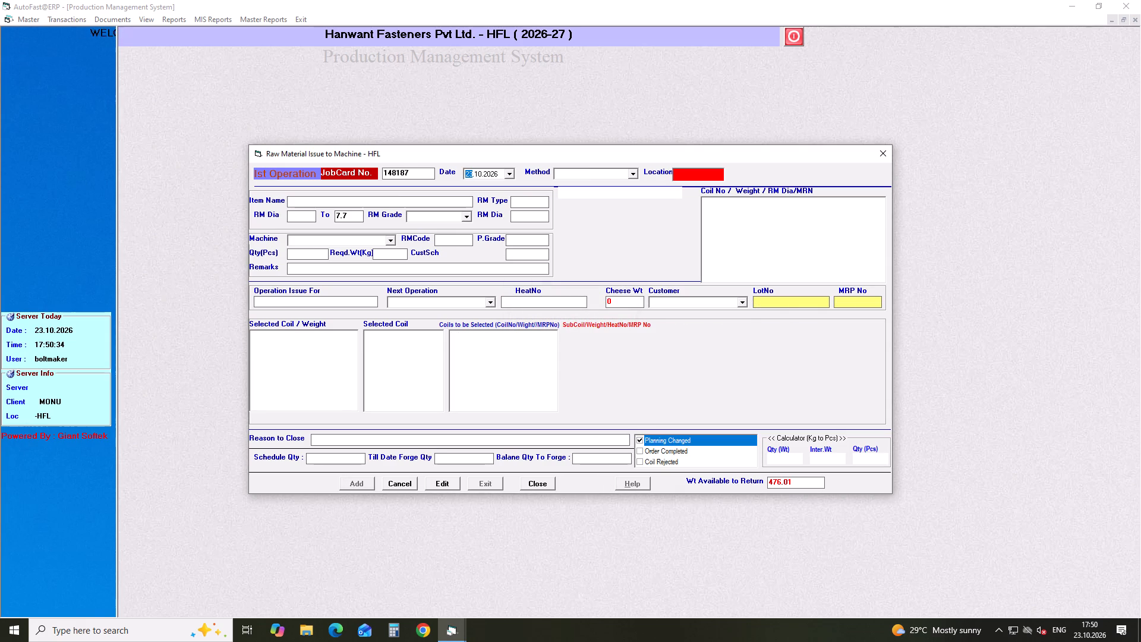
{"action": "left_click", "coordinate": [544, 484]}
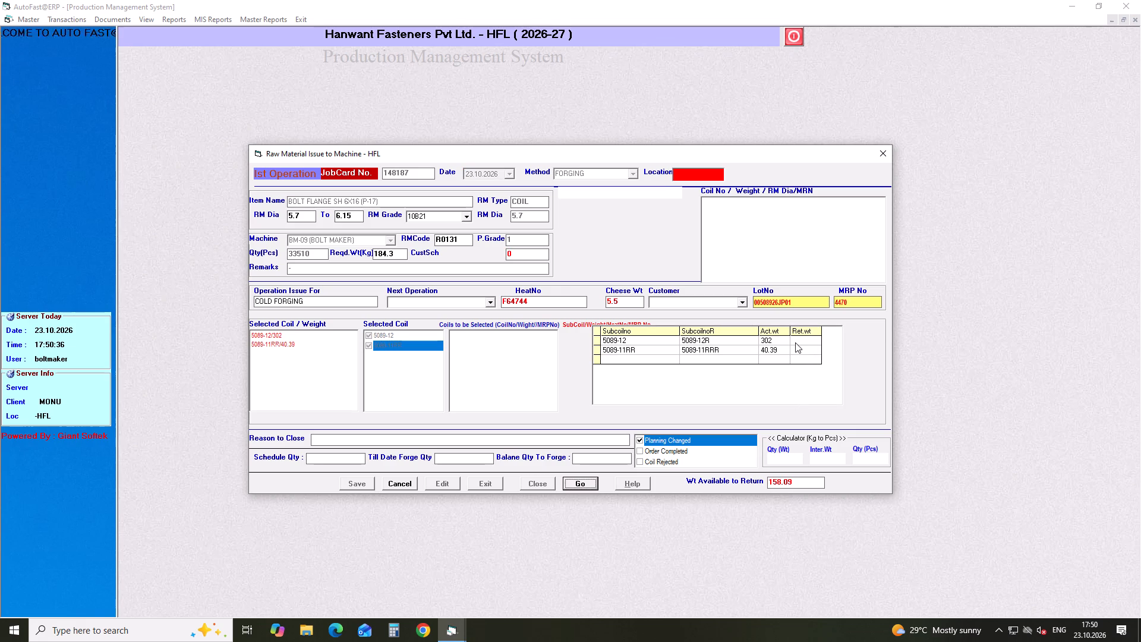
{"action": "left_click", "coordinate": [795, 342]}
{"action": "type", "text": "158.09"}
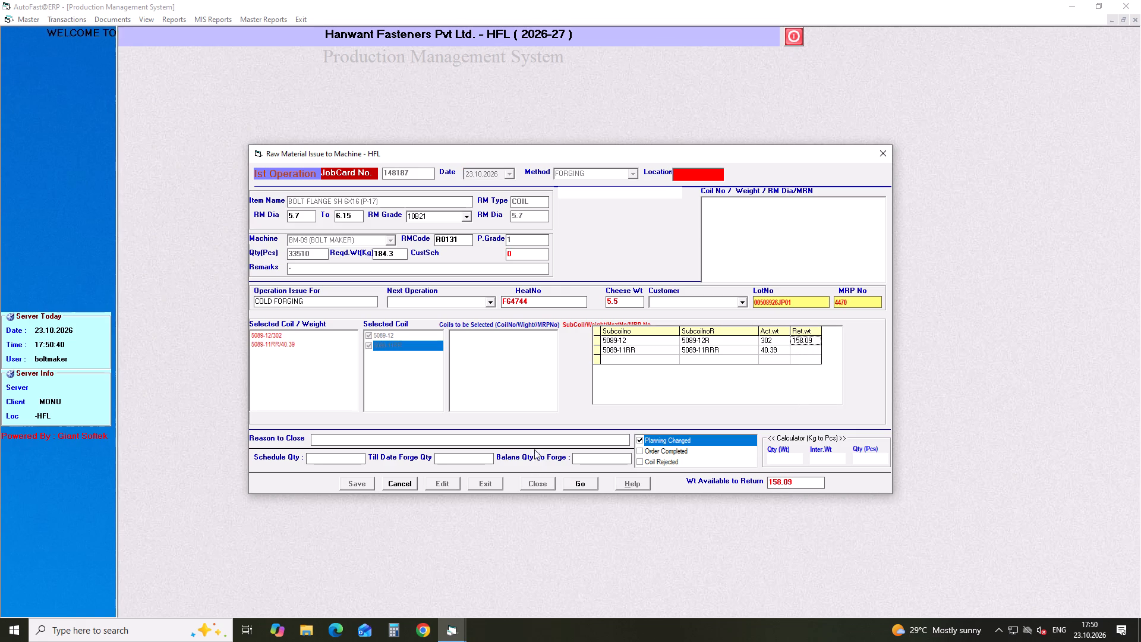
{"action": "left_click", "coordinate": [578, 481]}
{"action": "left_click", "coordinate": [556, 348]}
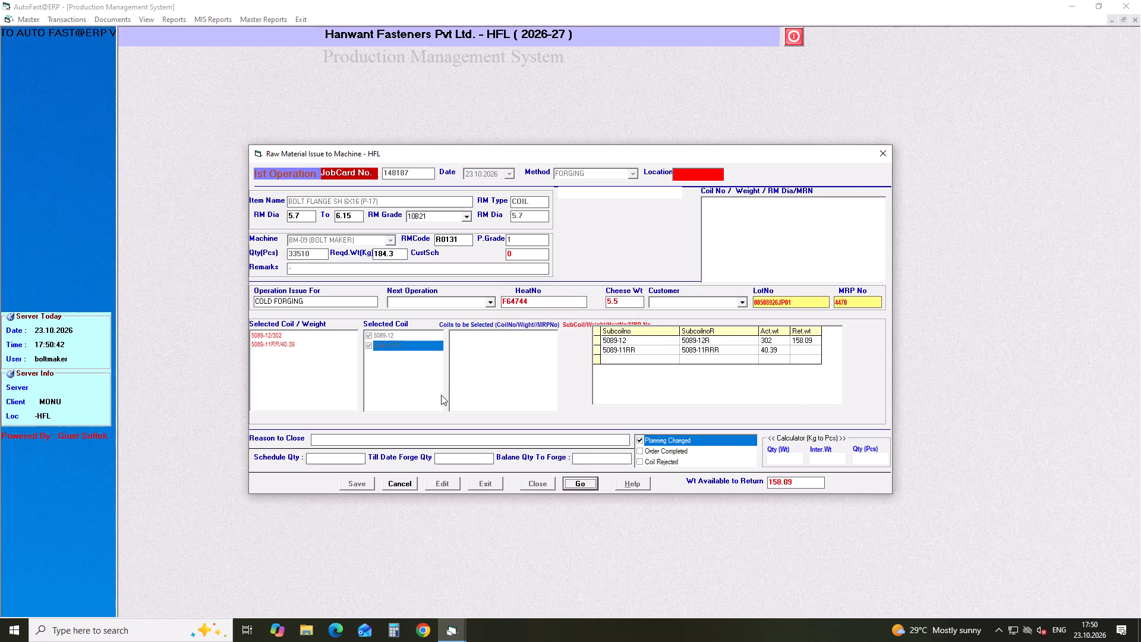
{"action": "left_click", "coordinate": [397, 482]}
Close job card 148188 as Planning Changed with a return weight of 37.25 for sub-coil 5052-19R, and clear the form.
{"action": "left_click", "coordinate": [538, 483]}
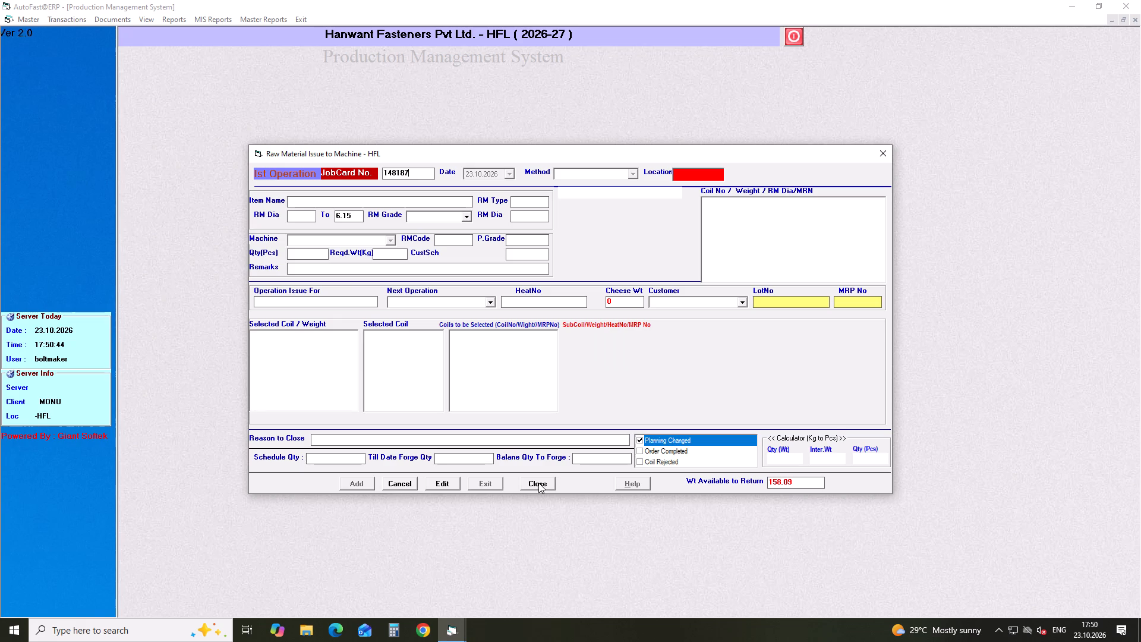
{"action": "key", "text": "BackSpace"}
{"action": "key", "text": "8"}
{"action": "key", "text": "Return"}
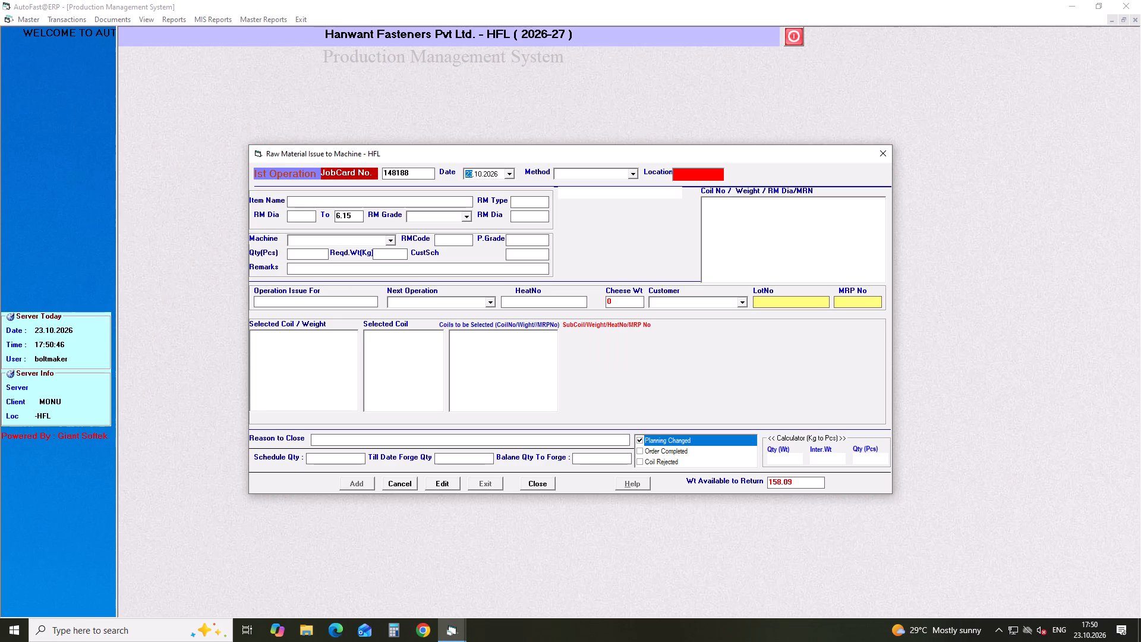
{"action": "left_click", "coordinate": [541, 484]}
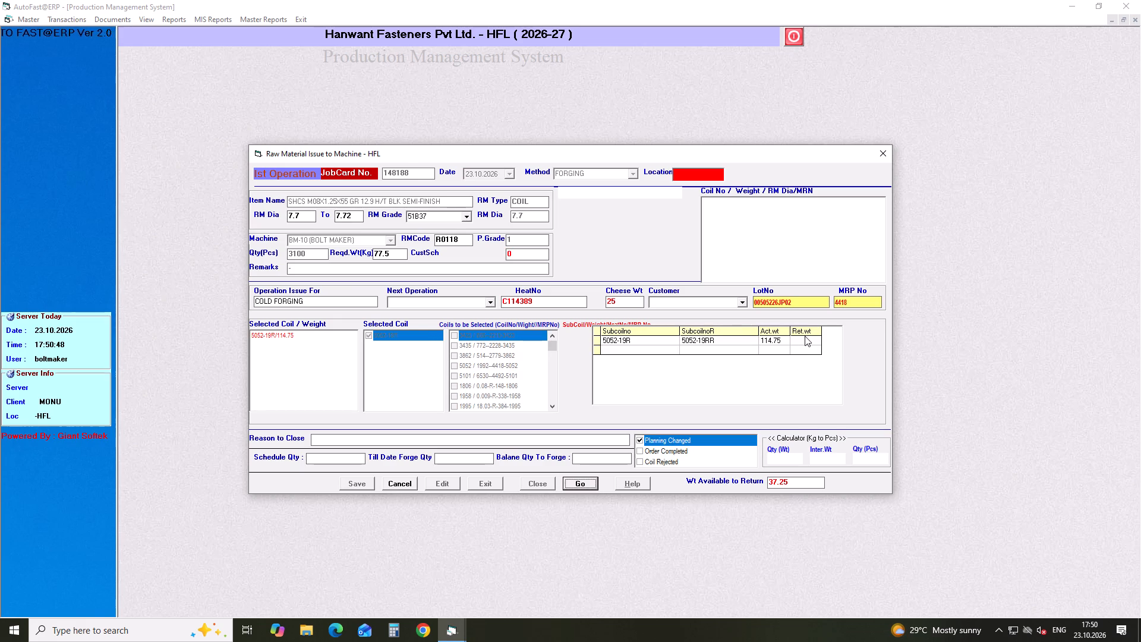
{"action": "left_click", "coordinate": [802, 342]}
{"action": "type", "text": "37.25"}
{"action": "left_click", "coordinate": [585, 480]}
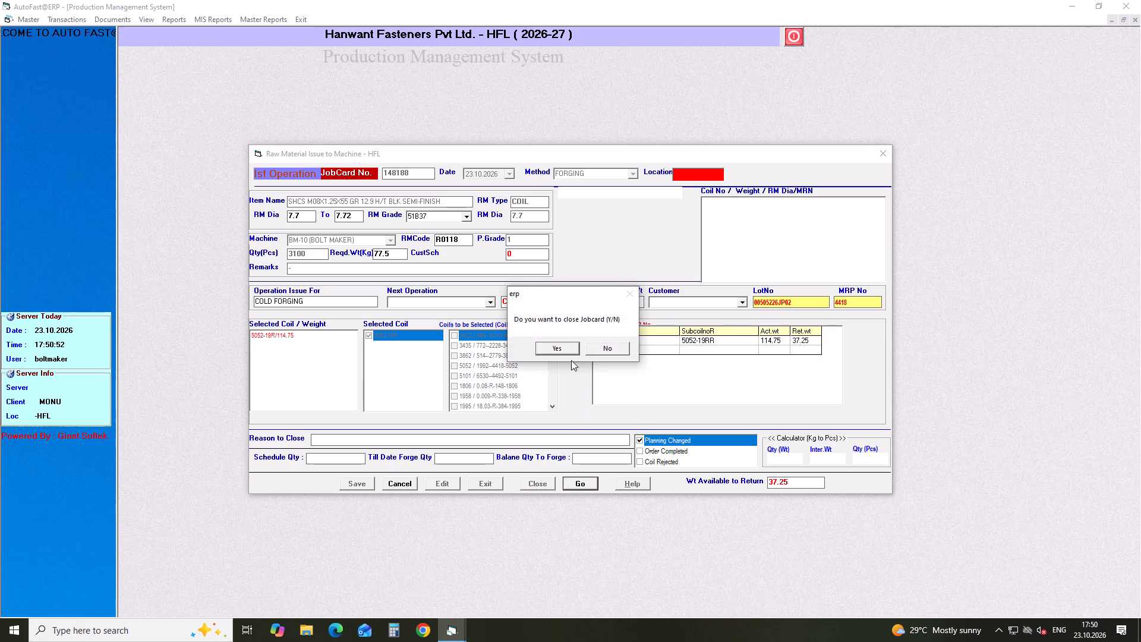
{"action": "left_click", "coordinate": [563, 350]}
{"action": "left_click", "coordinate": [401, 485]}
Close job card 148189 as Planning Changed with a return weight of 498.46 for sub-coil 5052-23, and exit the job card form.
{"action": "left_click", "coordinate": [528, 480]}
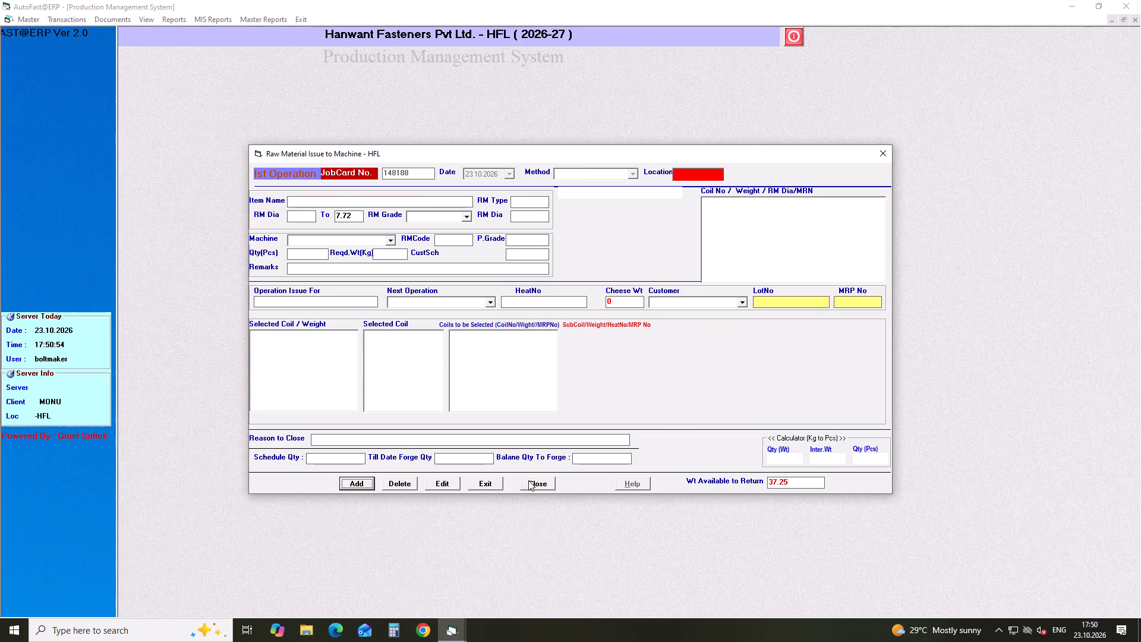
{"action": "key", "text": "BackSpace"}
{"action": "key", "text": "9"}
{"action": "key", "text": "Return"}
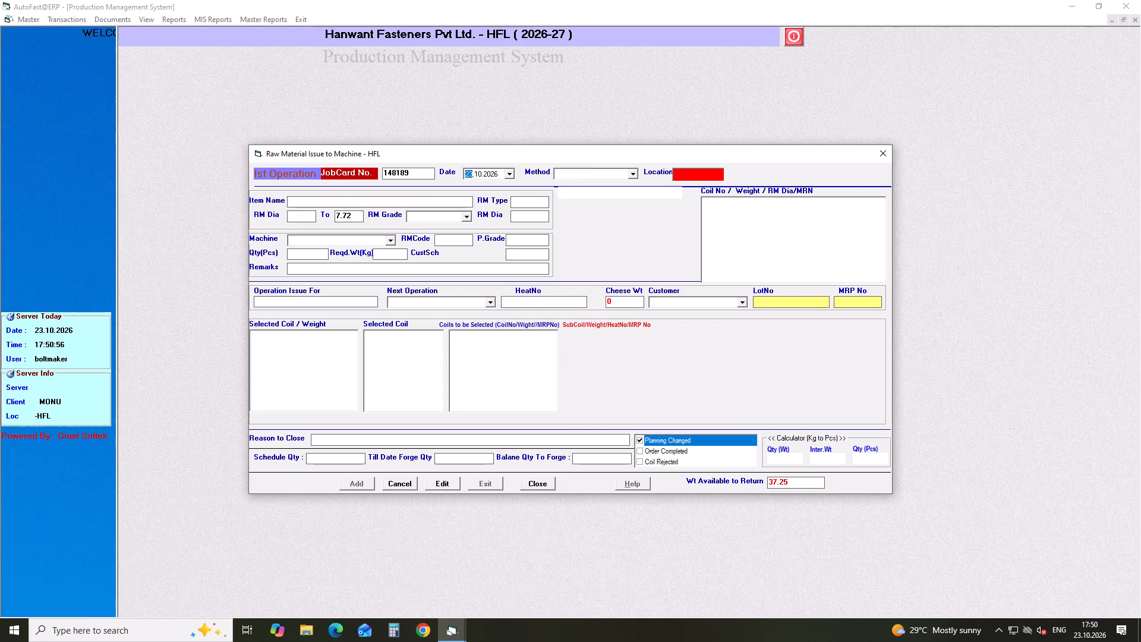
{"action": "left_click", "coordinate": [528, 480]}
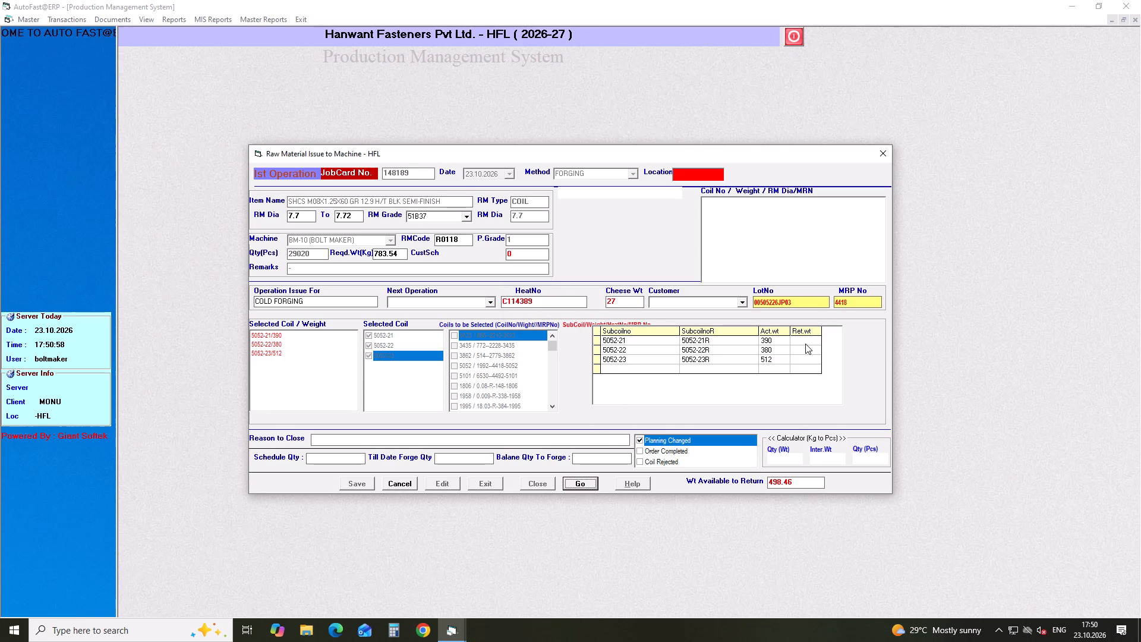
{"action": "left_click", "coordinate": [800, 360]}
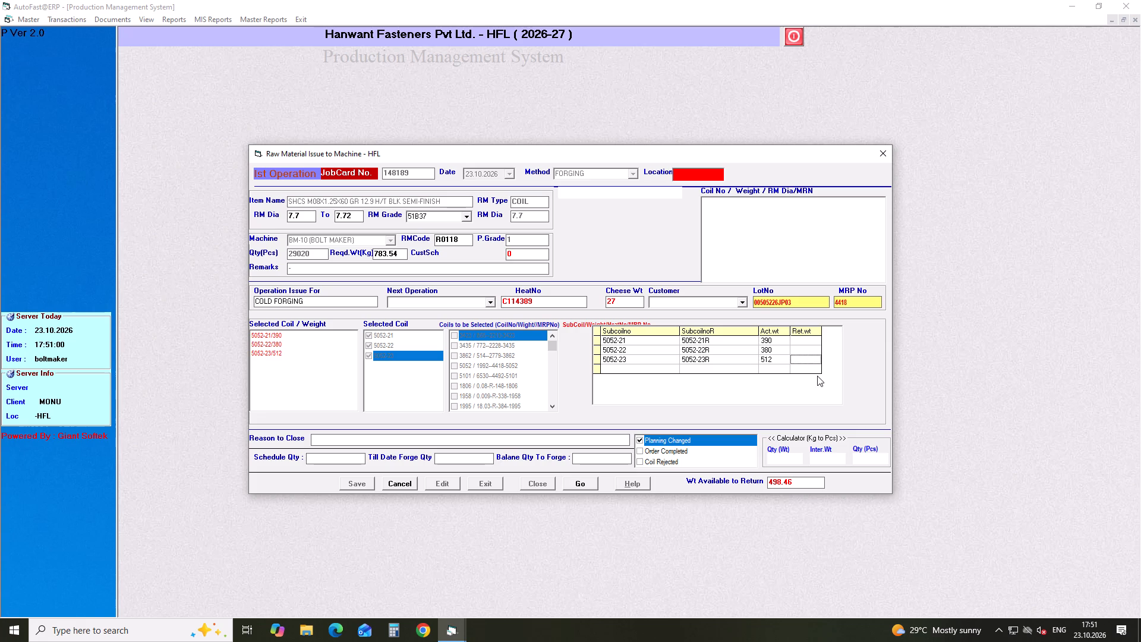
{"action": "type", "text": "498.46"}
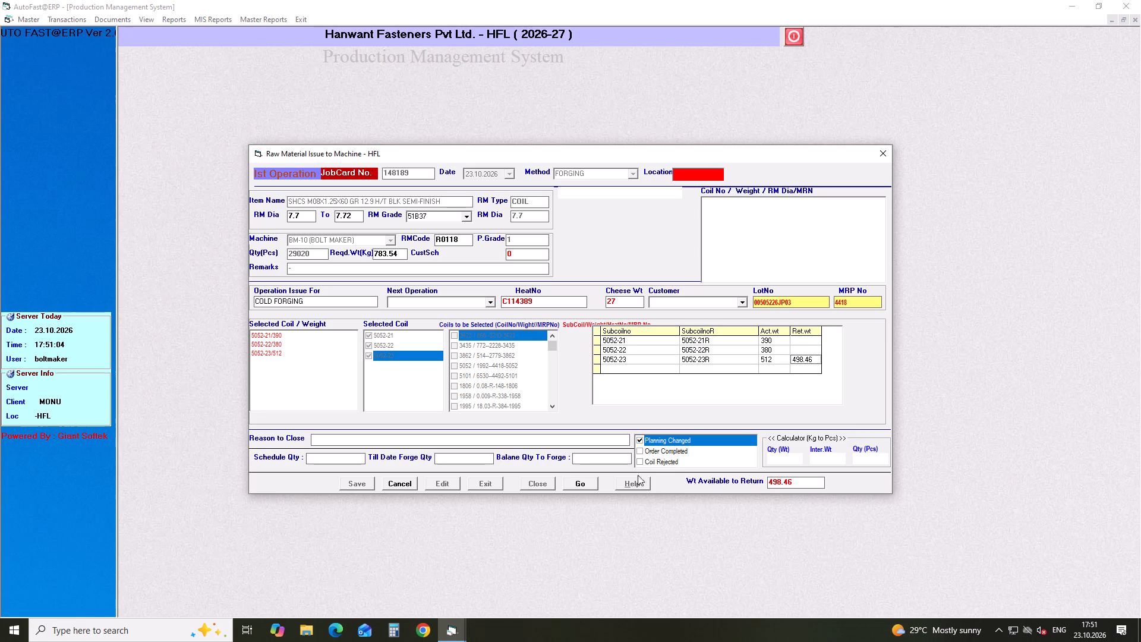
{"action": "left_click", "coordinate": [576, 480]}
{"action": "left_click", "coordinate": [557, 343]}
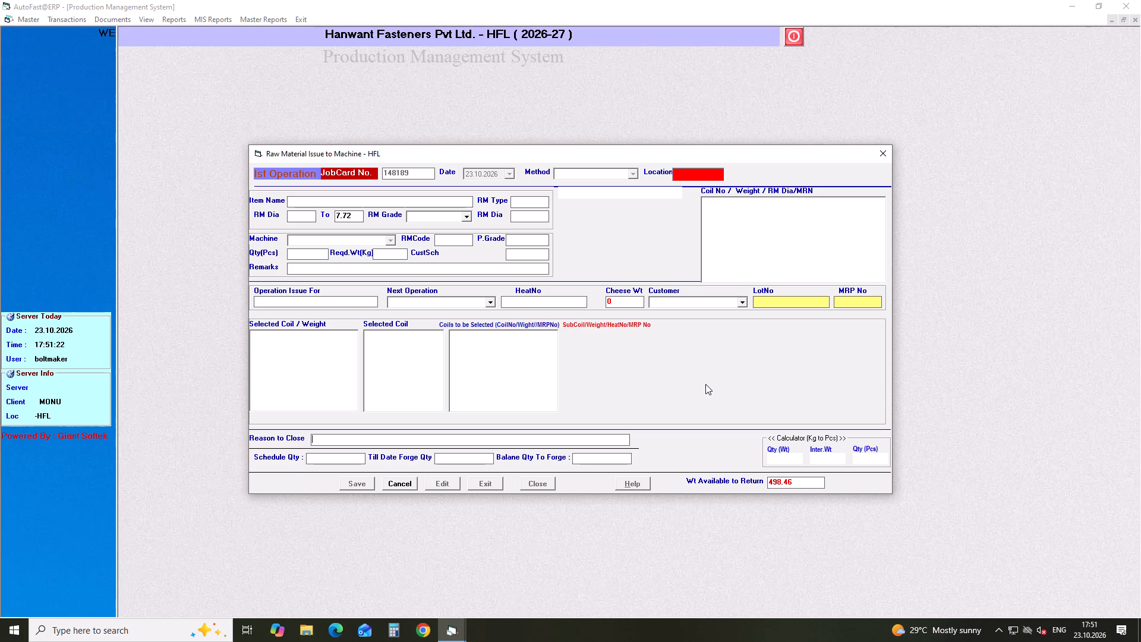
{"action": "left_click", "coordinate": [874, 155]}
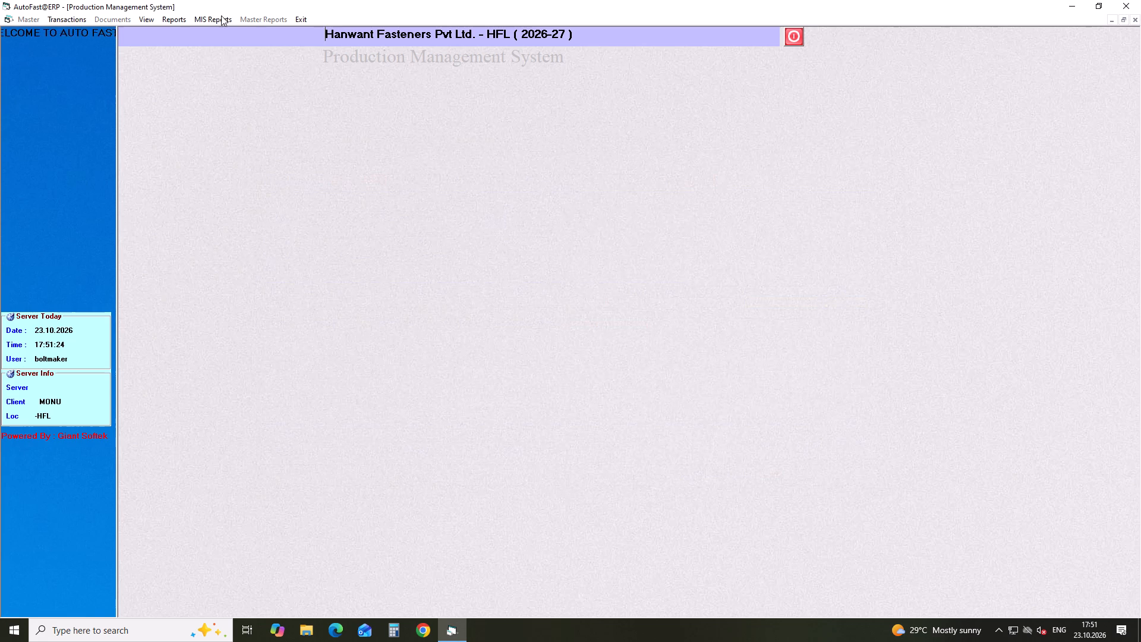